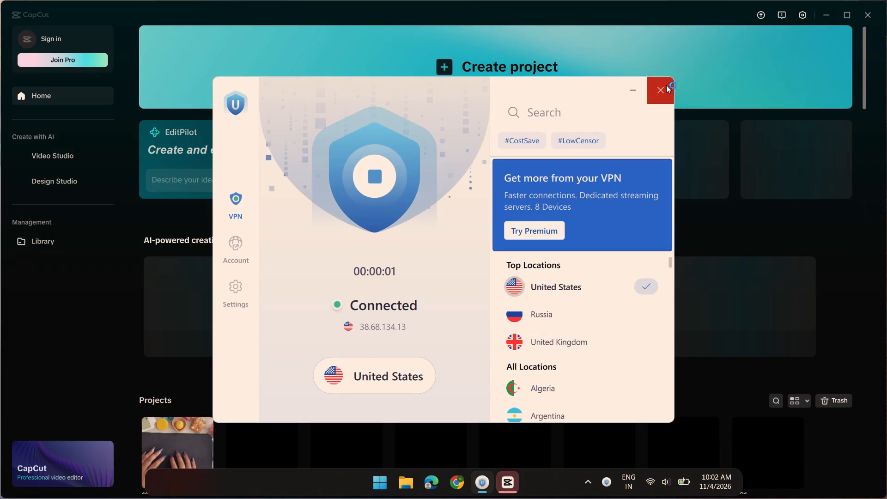
# Close the VPN window, open the CapCut project 1102, and dismiss the pop-up notifications.
pyautogui.click(666, 85)
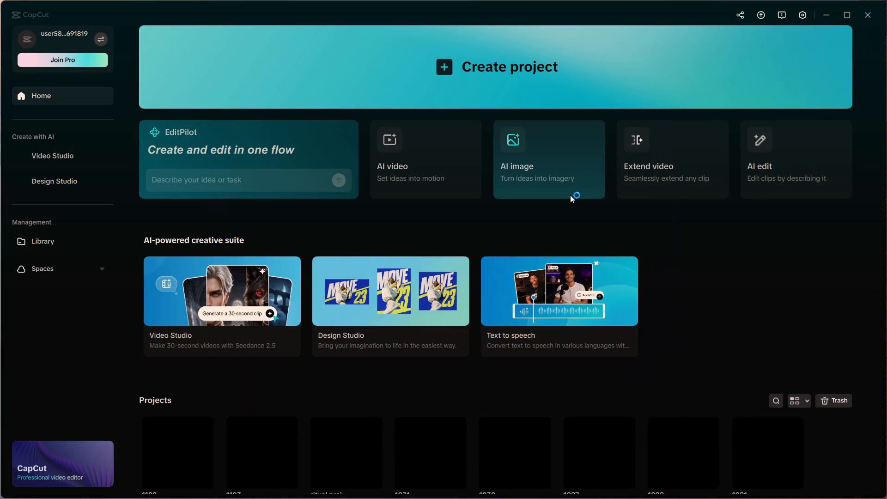
pyautogui.scroll(-5, 565, 193)
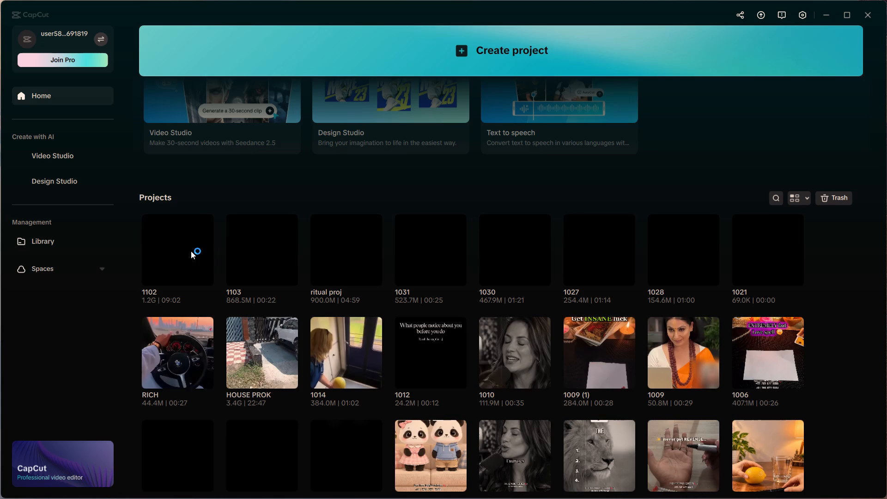
pyautogui.click(191, 251)
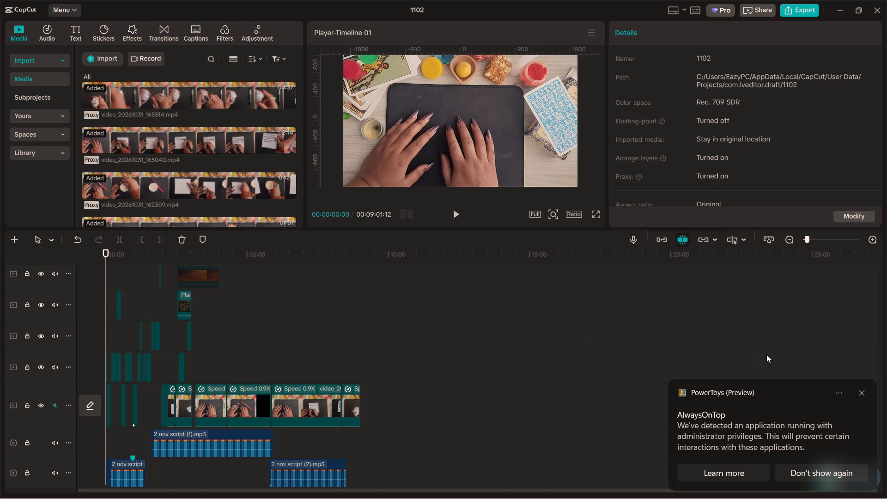
pyautogui.click(860, 396)
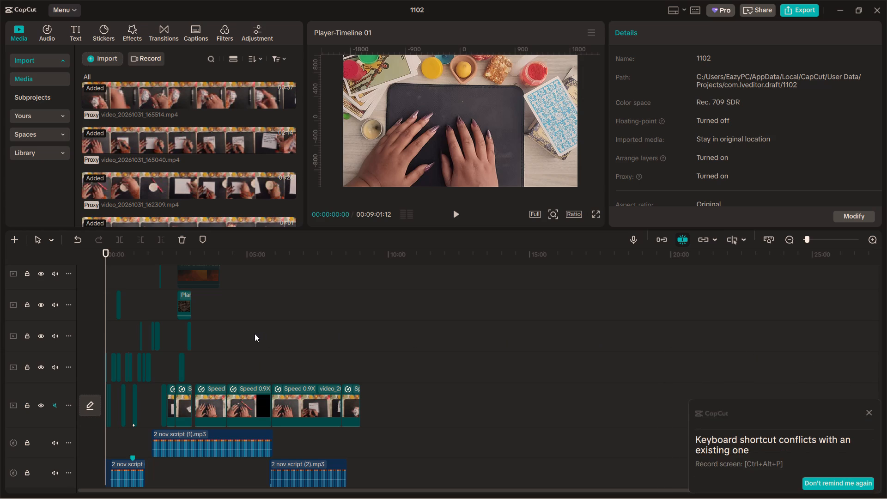
pyautogui.click(869, 412)
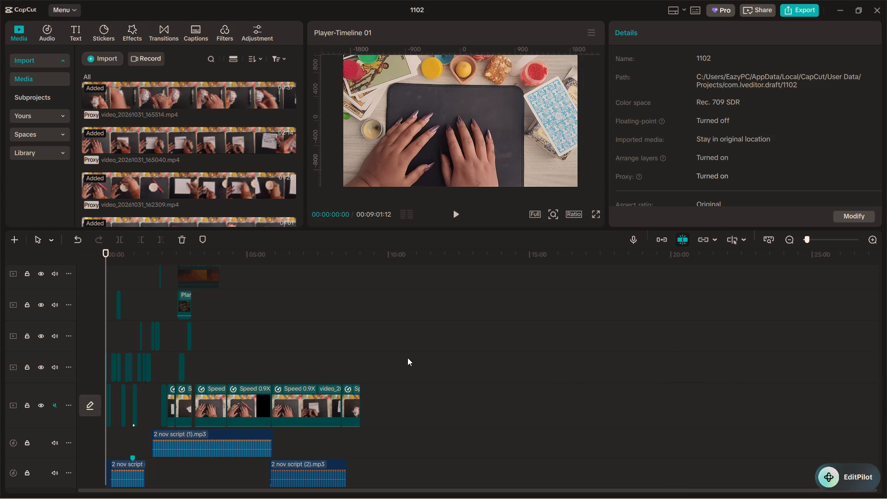
# Play the 1102 timeline from the very start to review the opening of the video.
pyautogui.press('space')
pyautogui.press('space')
pyautogui.moveTo(106, 272); pyautogui.dragTo(107, 271)
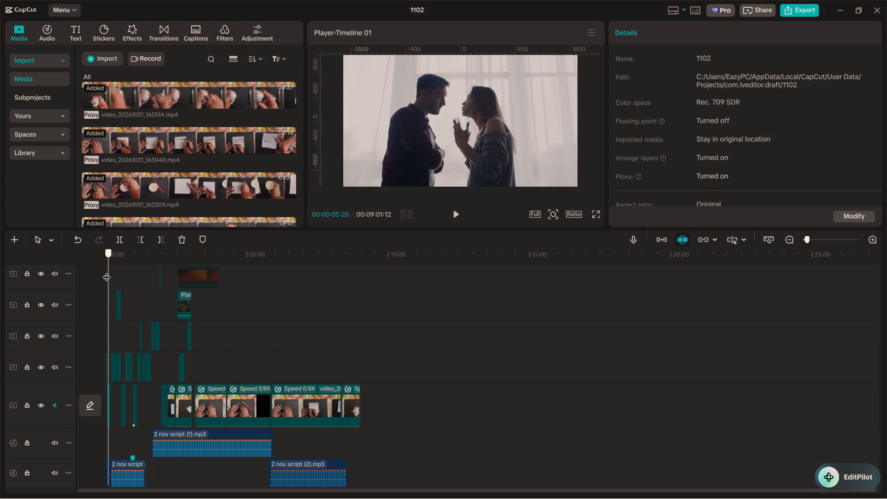
pyautogui.moveTo(107, 271); pyautogui.dragTo(91, 274)
pyautogui.press('space')
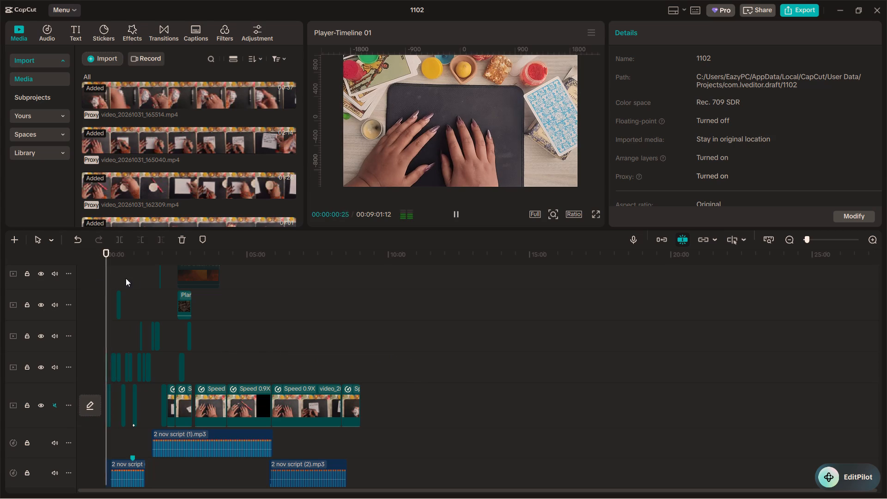
pyautogui.scroll(7, 212, 302)
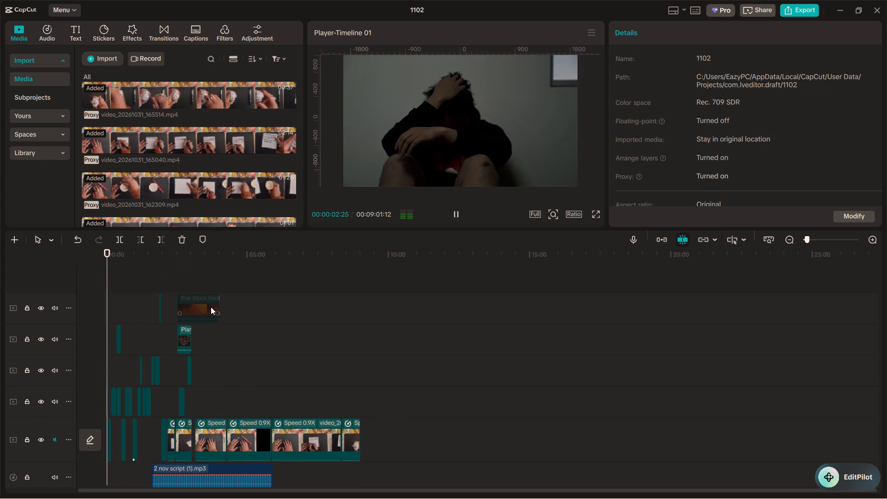
pyautogui.scroll(-3, 211, 307)
pyautogui.scroll(2, 211, 307)
# Enable the disabled Fire Stock Footage clip on the uppermost video track, and pause playback.
pyautogui.click(207, 298)
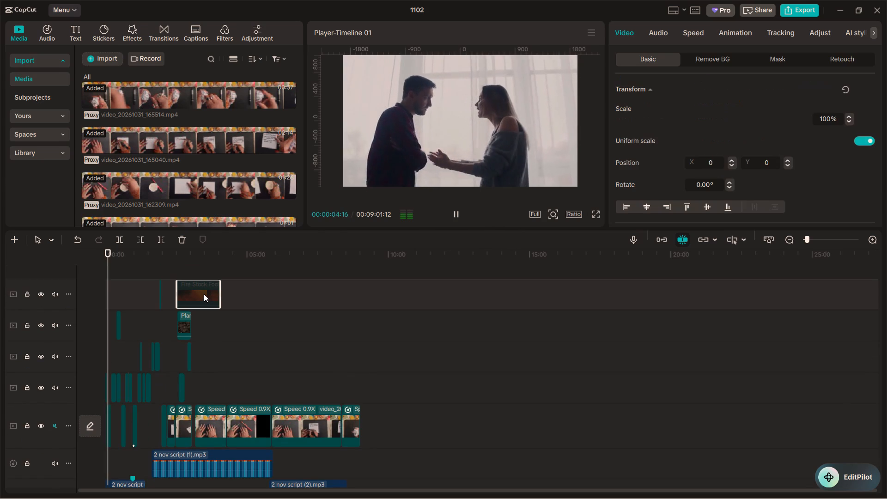
pyautogui.press('v')
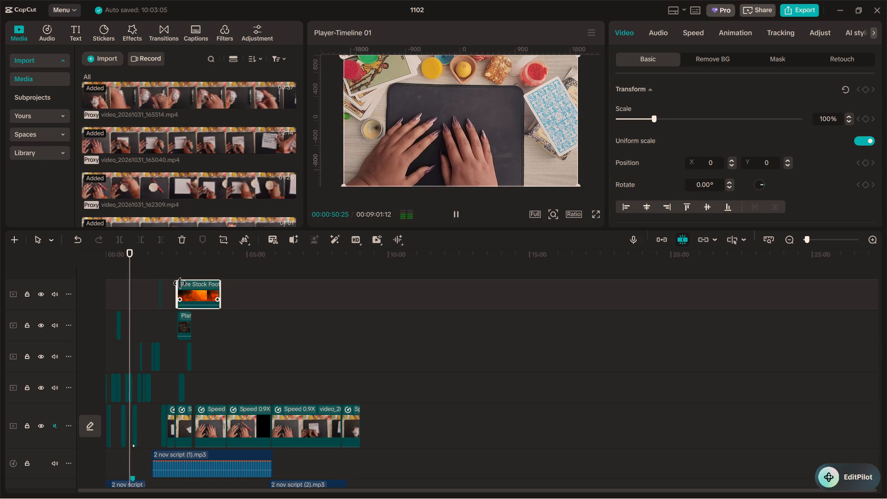
pyautogui.press('space')
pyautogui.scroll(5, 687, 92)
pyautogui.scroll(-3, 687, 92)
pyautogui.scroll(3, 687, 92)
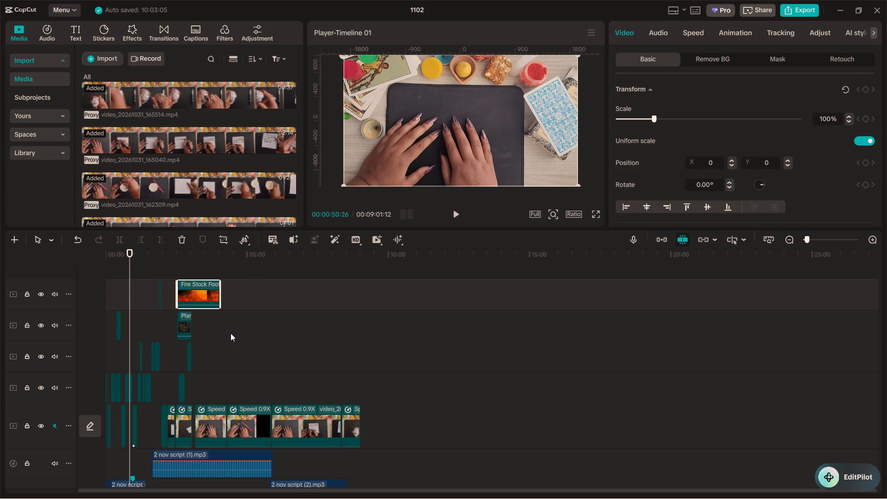
# Add a Default text clip on a new track above the Fire Stock Footage clip, near that clip's end.
pyautogui.click(231, 334)
pyautogui.click(231, 334)
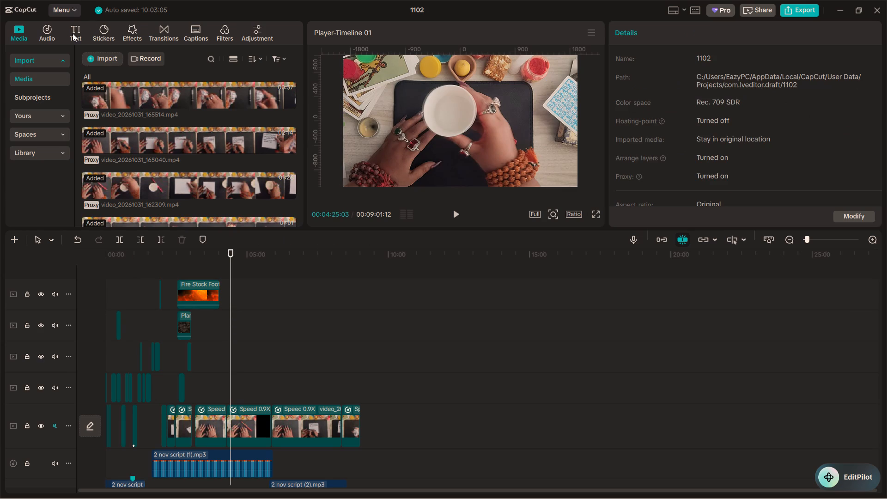
pyautogui.click(72, 33)
pyautogui.moveTo(106, 67); pyautogui.dragTo(219, 278)
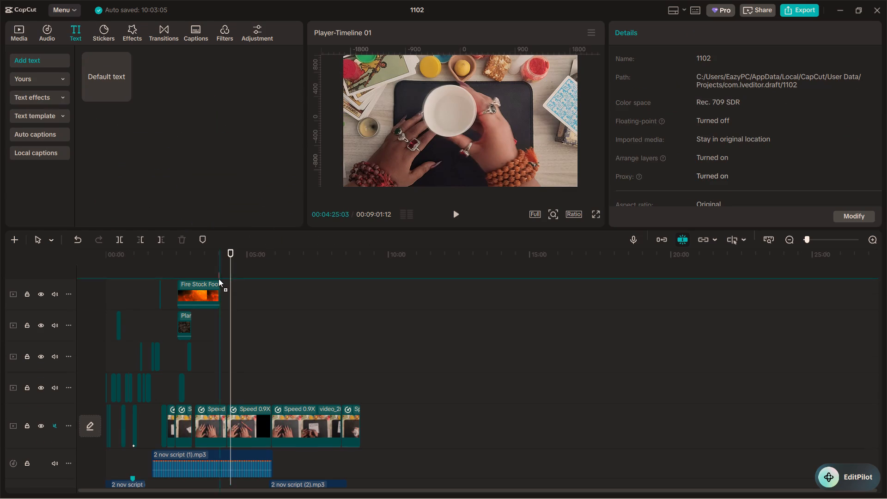
pyautogui.click(222, 282)
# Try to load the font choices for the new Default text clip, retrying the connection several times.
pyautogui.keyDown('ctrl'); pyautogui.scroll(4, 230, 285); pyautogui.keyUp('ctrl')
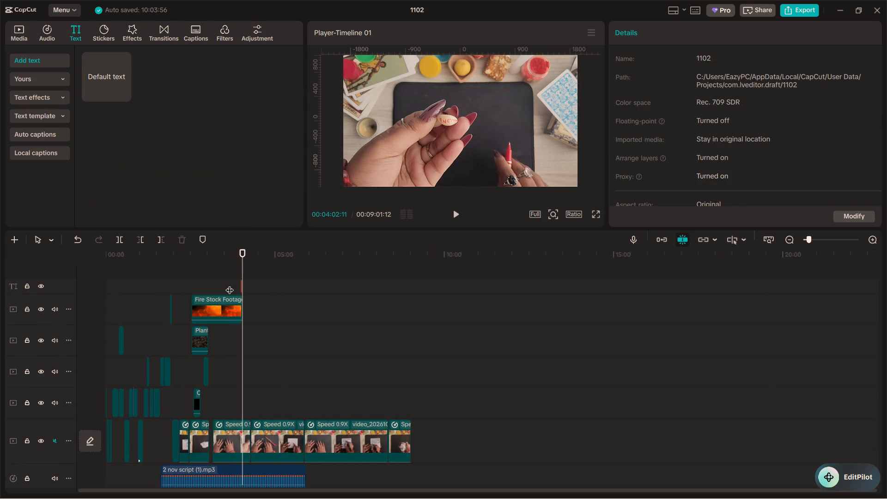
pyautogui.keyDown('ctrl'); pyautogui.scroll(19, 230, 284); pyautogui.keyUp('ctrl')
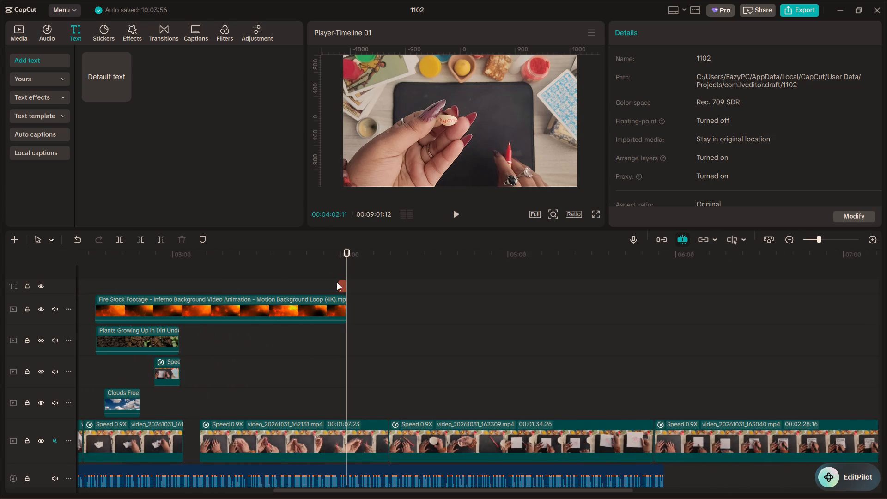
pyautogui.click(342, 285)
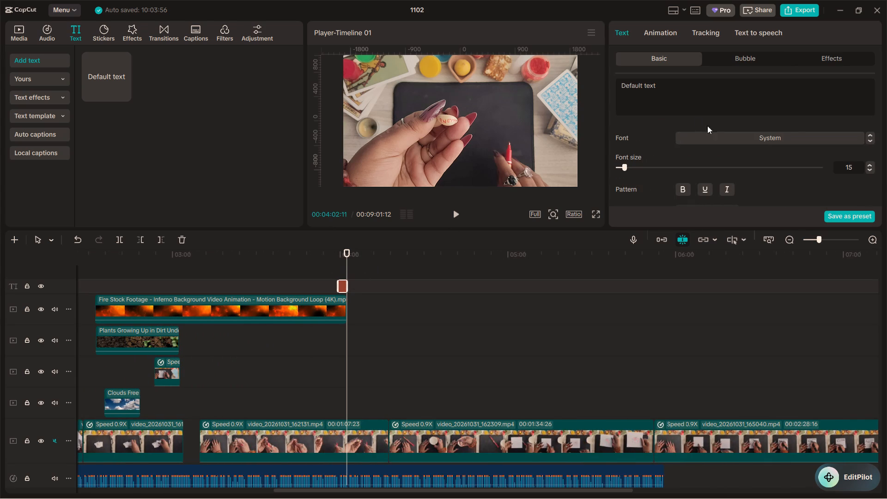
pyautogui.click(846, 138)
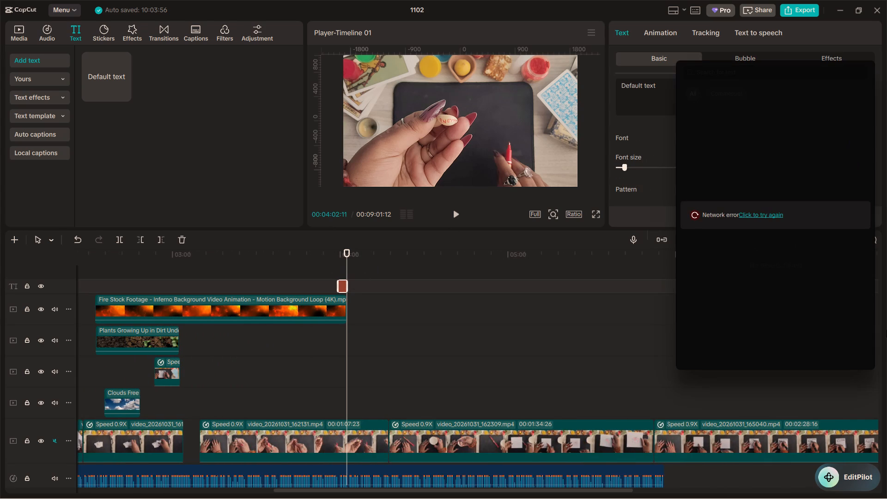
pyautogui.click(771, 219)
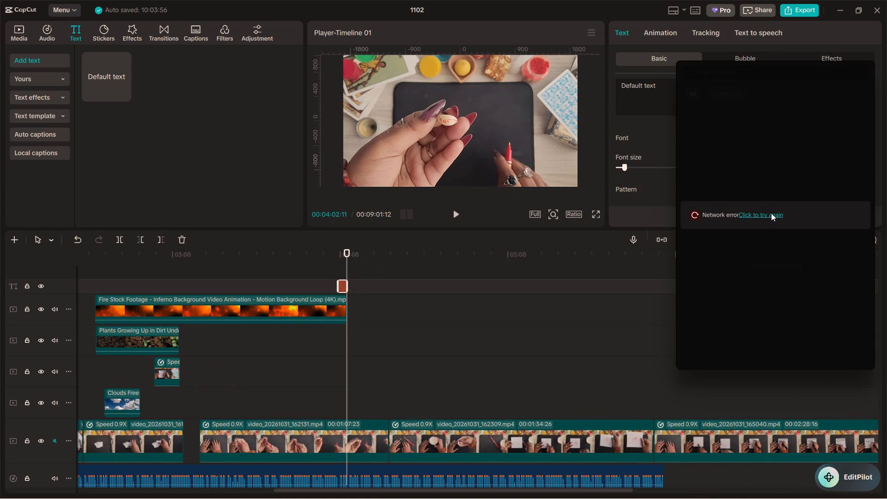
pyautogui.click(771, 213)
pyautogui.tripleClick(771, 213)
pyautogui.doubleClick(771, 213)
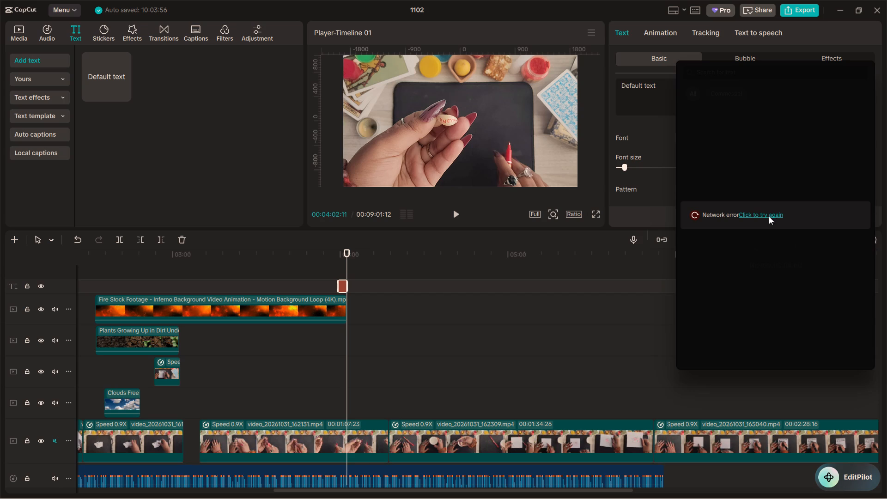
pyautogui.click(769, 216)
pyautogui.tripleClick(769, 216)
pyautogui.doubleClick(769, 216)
# Close the 1102 project and exit CapCut.
pyautogui.click(884, 14)
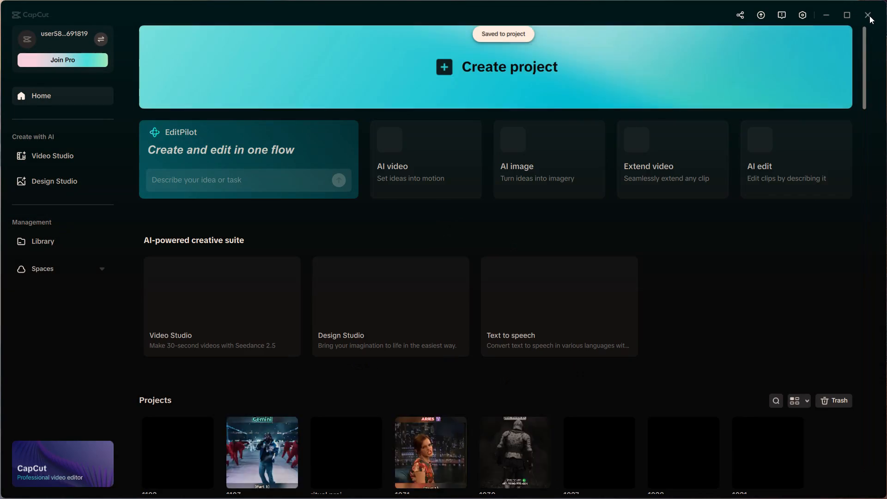
pyautogui.click(869, 16)
pyautogui.click(711, 103)
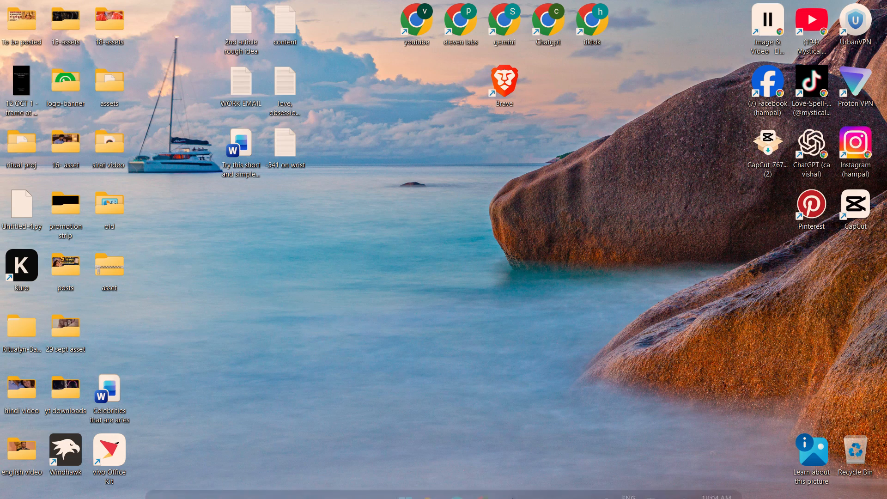
# Open UrbanVPN to check its connection status, and minimize its window.
pyautogui.doubleClick(845, 37)
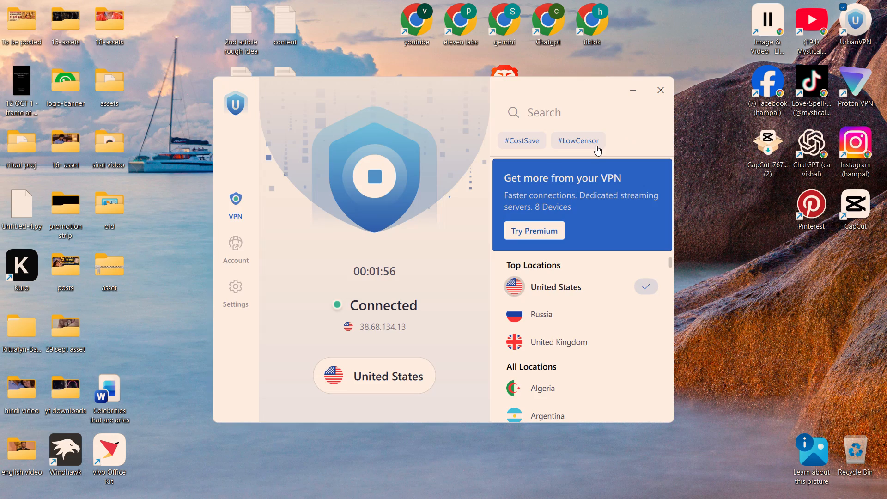
pyautogui.click(633, 91)
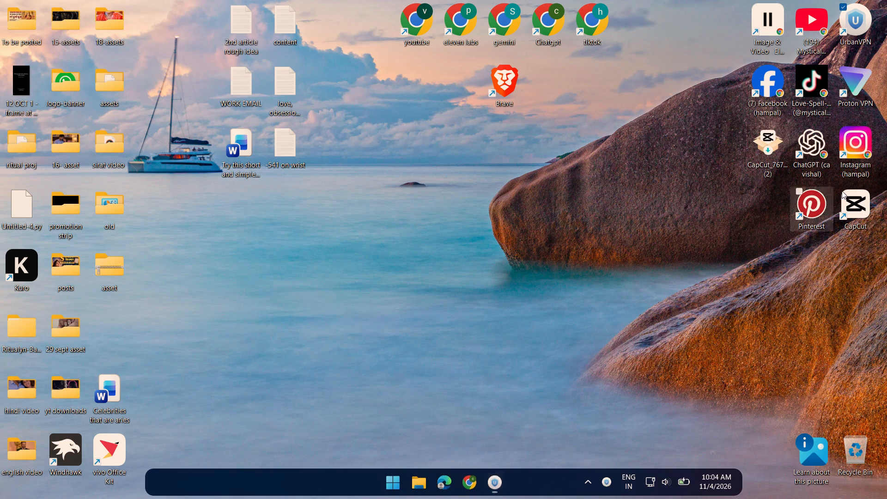
# Relaunch CapCut from the desktop.
pyautogui.doubleClick(842, 191)
pyautogui.doubleClick(870, 213)
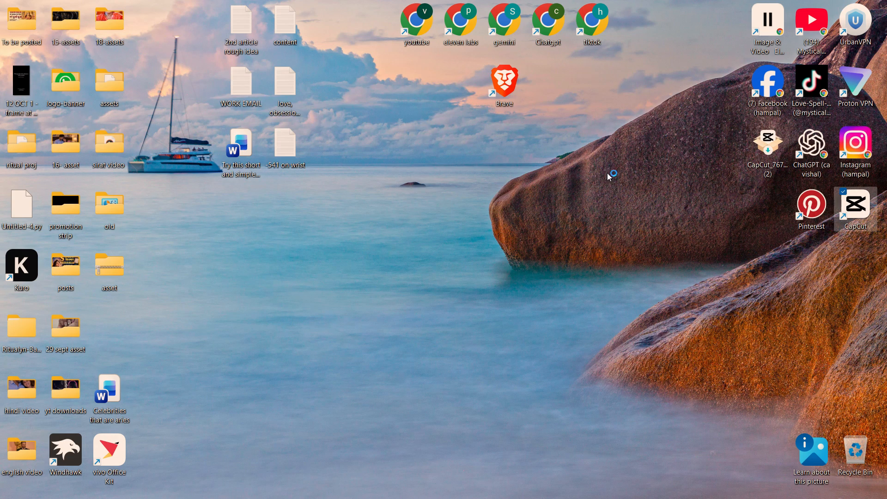
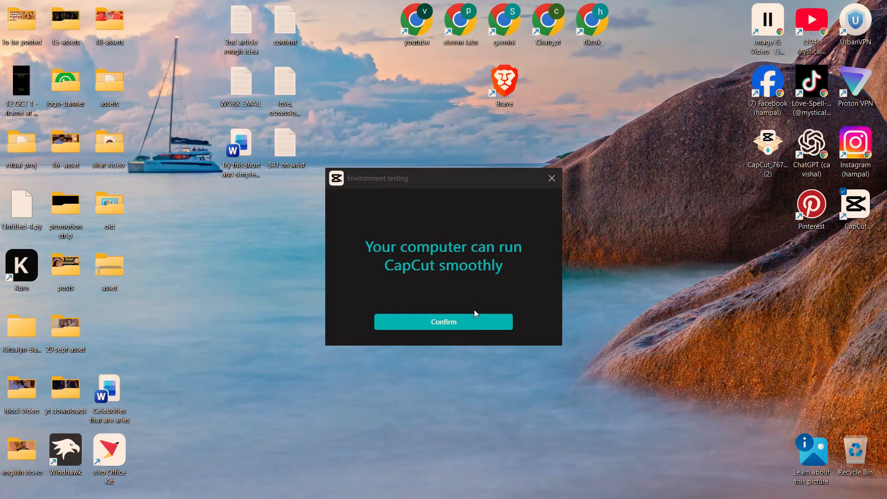
# Confirm the environment test result and open the 1102 project.
pyautogui.click(468, 323)
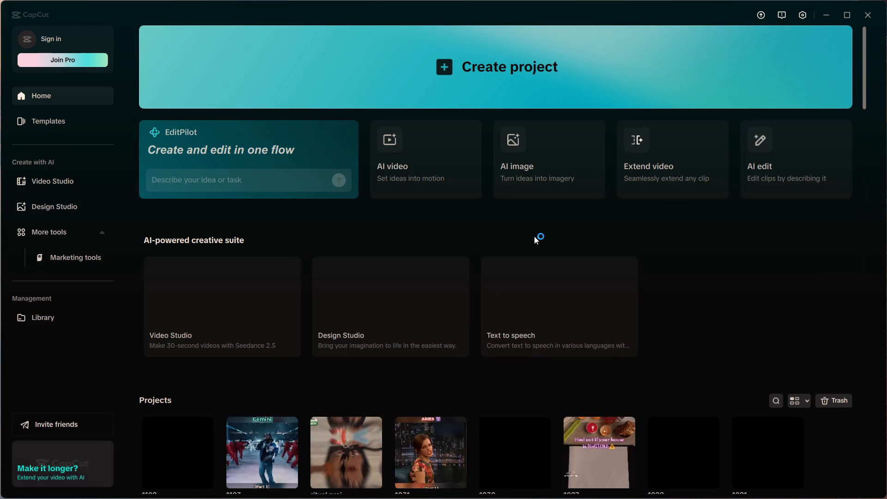
pyautogui.scroll(-4, 534, 236)
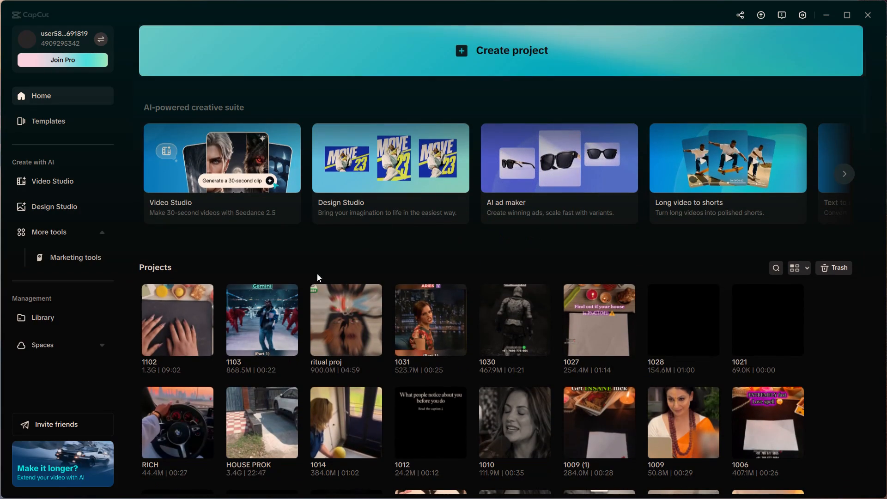
pyautogui.click(181, 321)
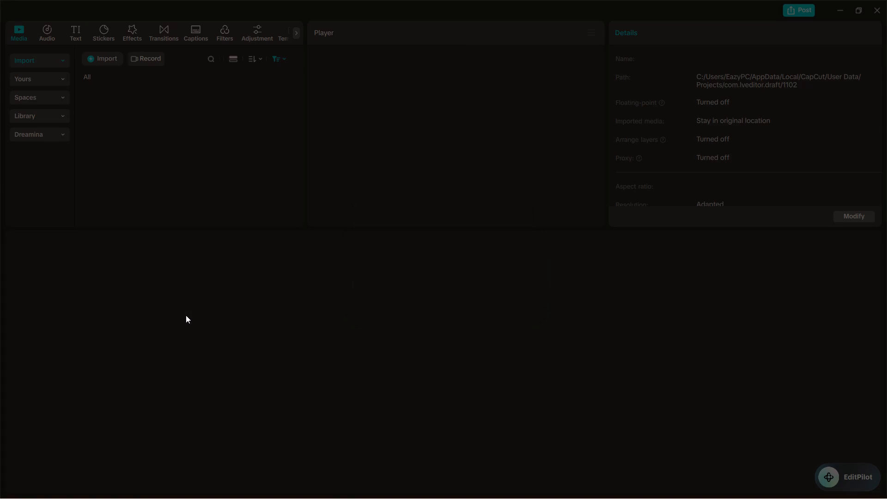
# Dismiss the CapCut Pro offer and the keyboard shortcut conflict notice in the 1102 project.
pyautogui.scroll(3, 230, 297)
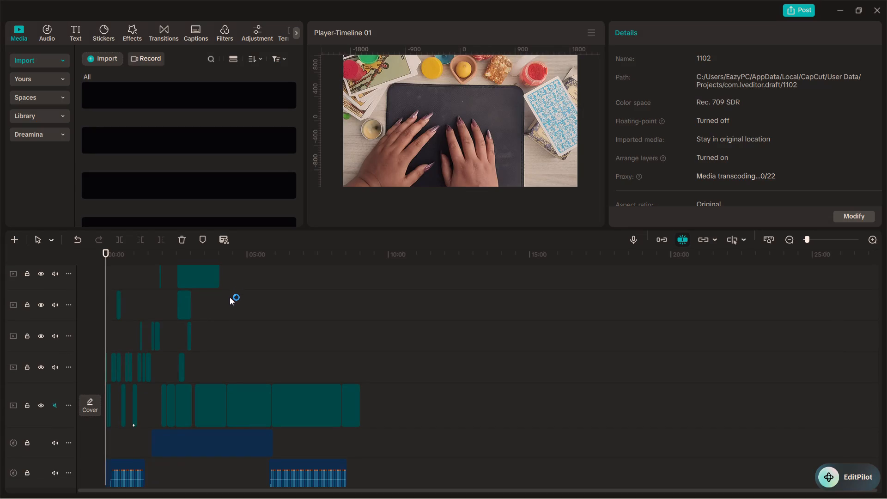
pyautogui.scroll(9, 230, 297)
pyautogui.keyDown('ctrl'); pyautogui.scroll(2, 231, 297); pyautogui.keyUp('ctrl')
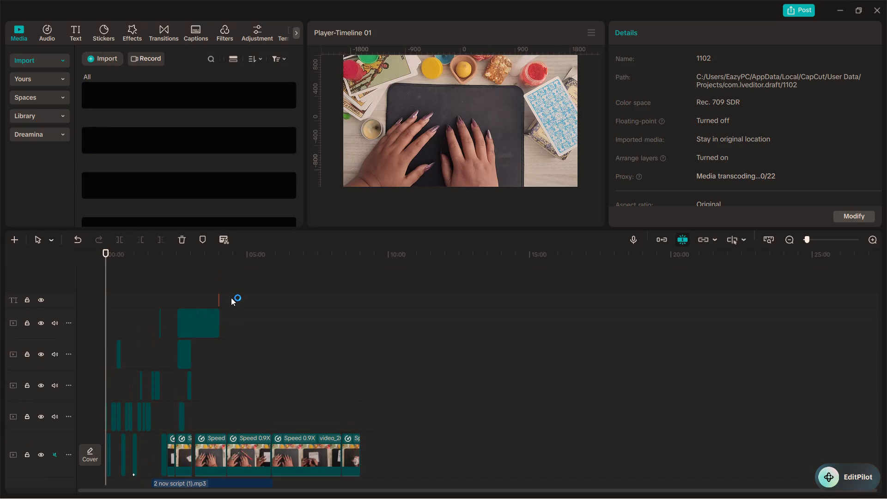
pyautogui.keyDown('ctrl'); pyautogui.scroll(20, 231, 298); pyautogui.keyUp('ctrl')
pyautogui.keyDown('ctrl'); pyautogui.scroll(12, 231, 298); pyautogui.keyUp('ctrl')
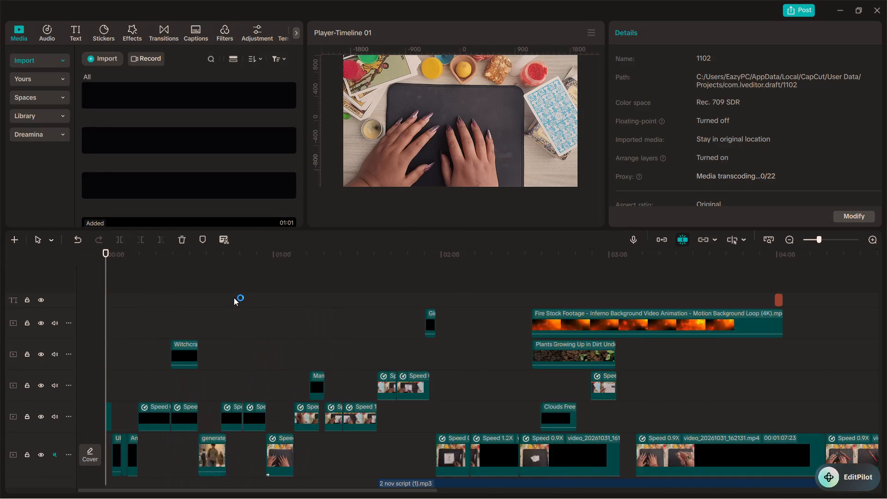
pyautogui.keyDown('alt'); pyautogui.scroll(-5, 234, 298); pyautogui.keyUp('alt')
pyautogui.keyDown('alt'); pyautogui.scroll(-7, 290, 284); pyautogui.keyUp('alt')
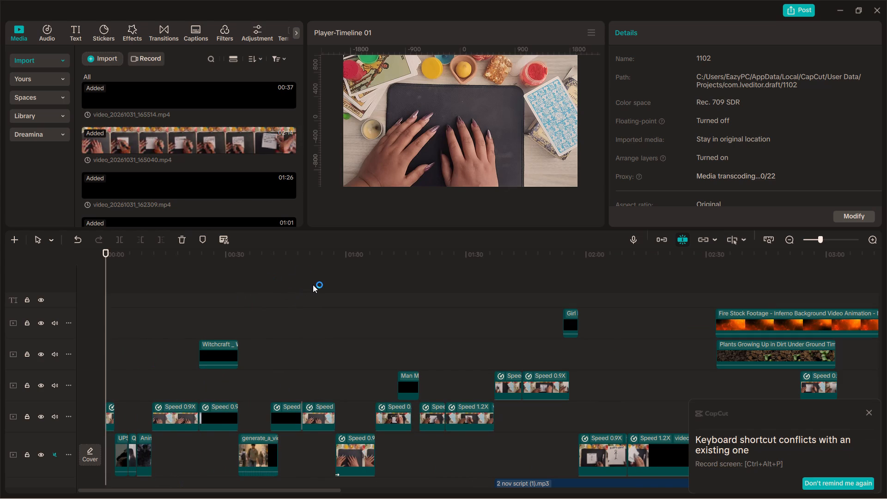
pyautogui.scroll(-8, 312, 286)
pyautogui.click(398, 280)
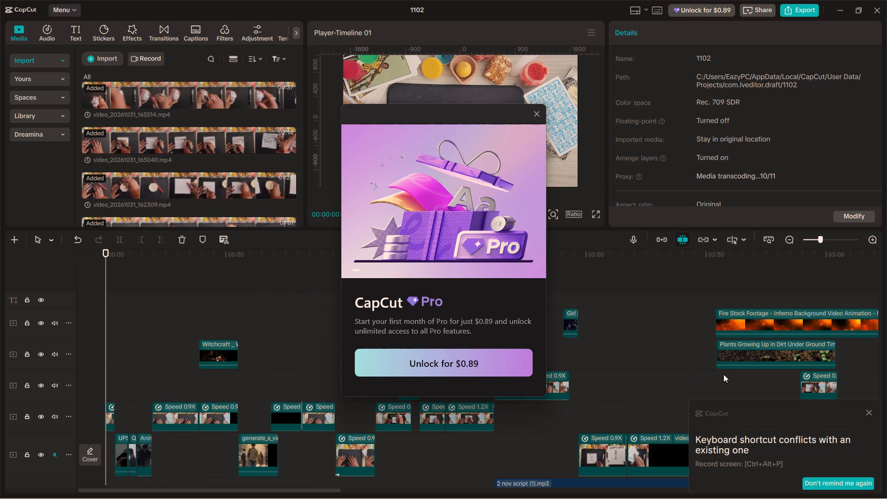
pyautogui.click(536, 115)
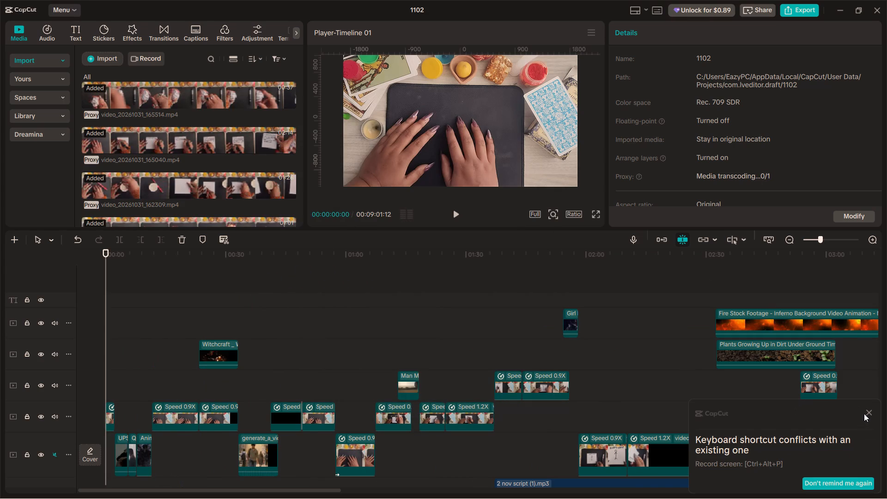
pyautogui.click(867, 413)
# Search the fonts for "apar" and set the Default text clip near 04:00 to Aparajita.
pyautogui.keyDown('alt'); pyautogui.scroll(-10, 410, 295); pyautogui.keyUp('alt')
pyautogui.click(379, 301)
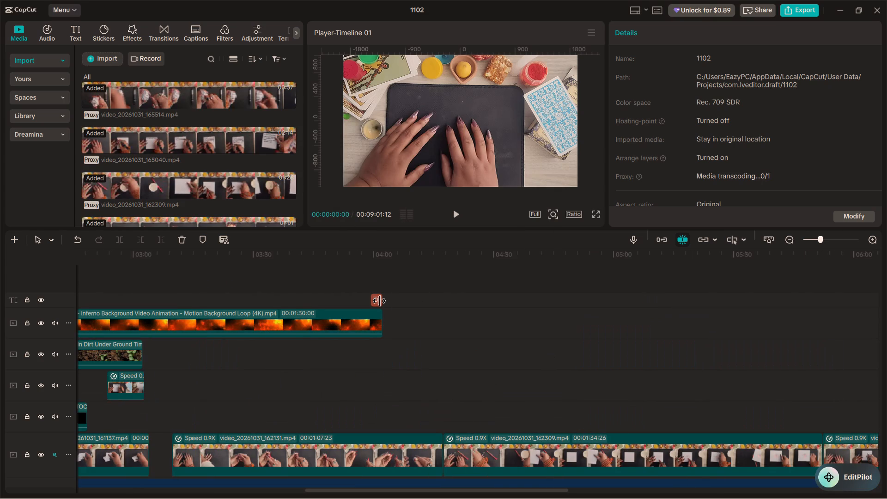
pyautogui.click(657, 87)
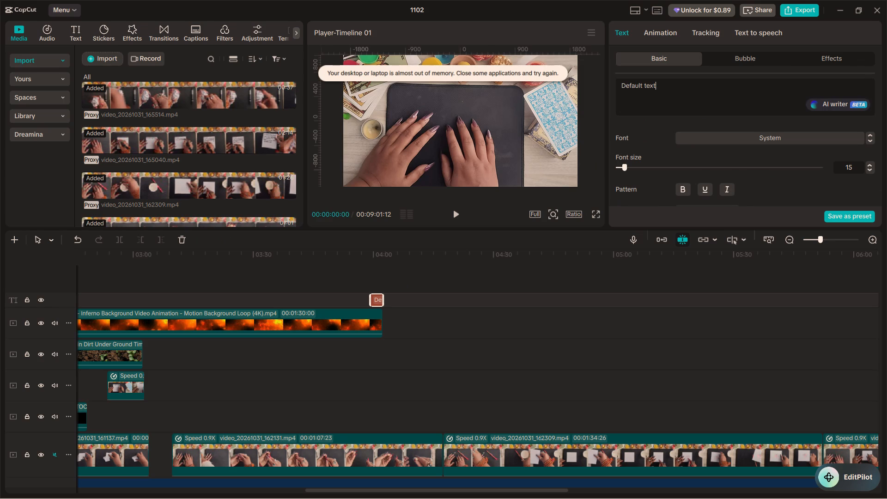
pyautogui.click(813, 142)
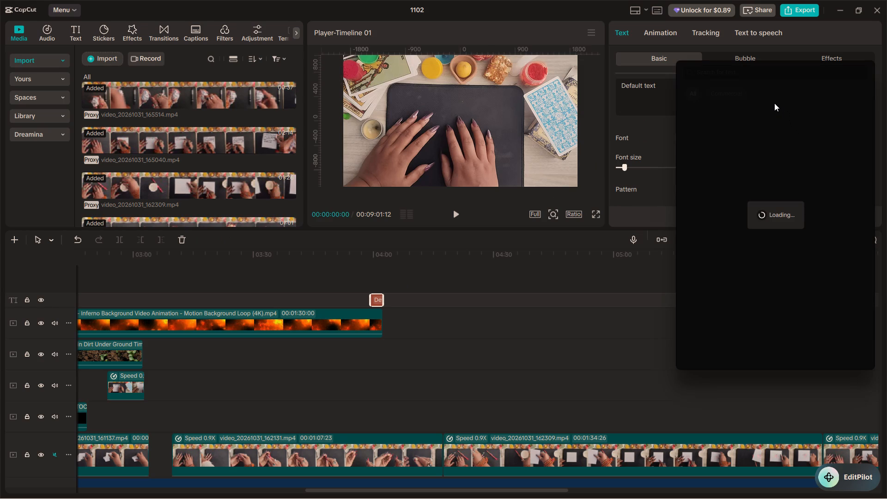
pyautogui.click(772, 73)
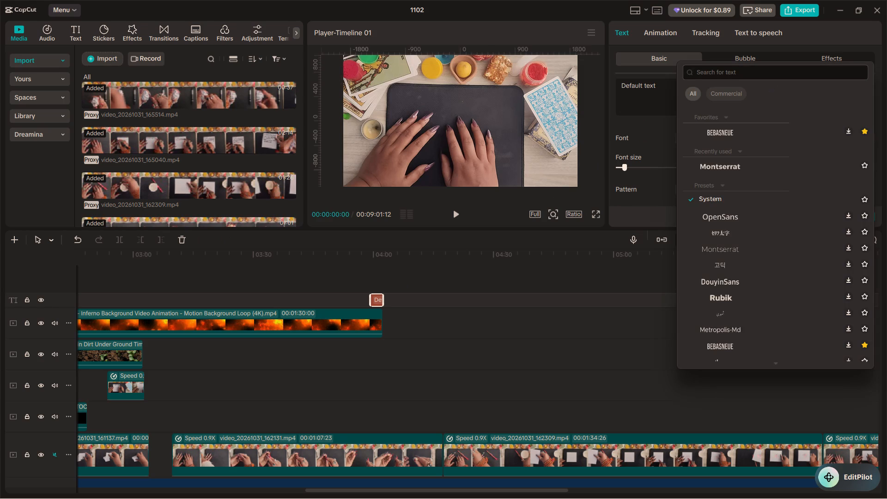
pyautogui.write('apar')
pyautogui.press('Return')
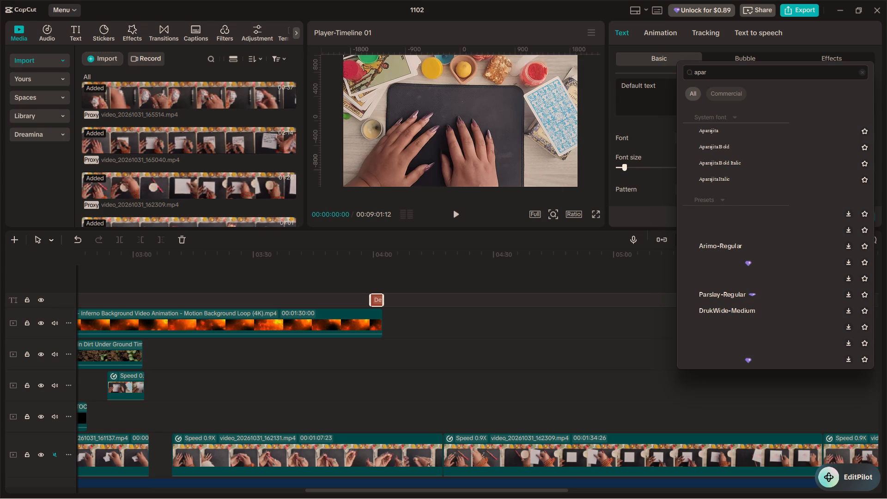
pyautogui.click(705, 130)
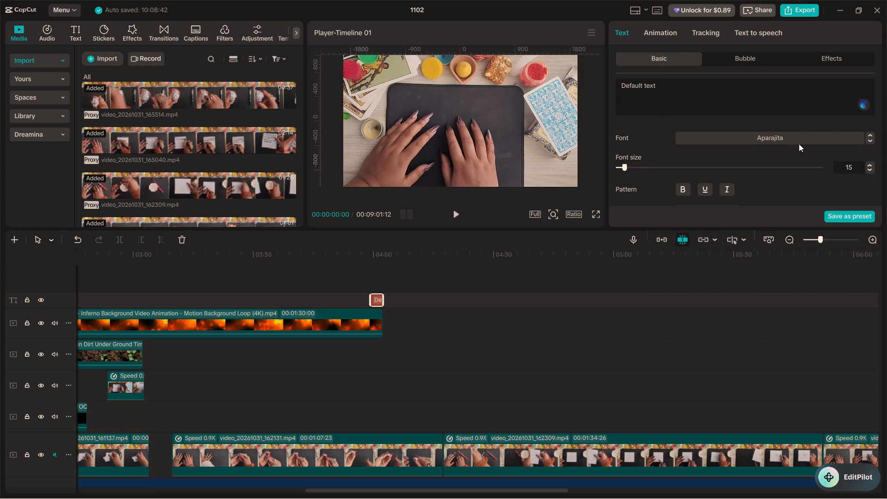
# Move the playhead to 00:04:00:13 over the Default text clip and select the clip.
pyautogui.click(375, 268)
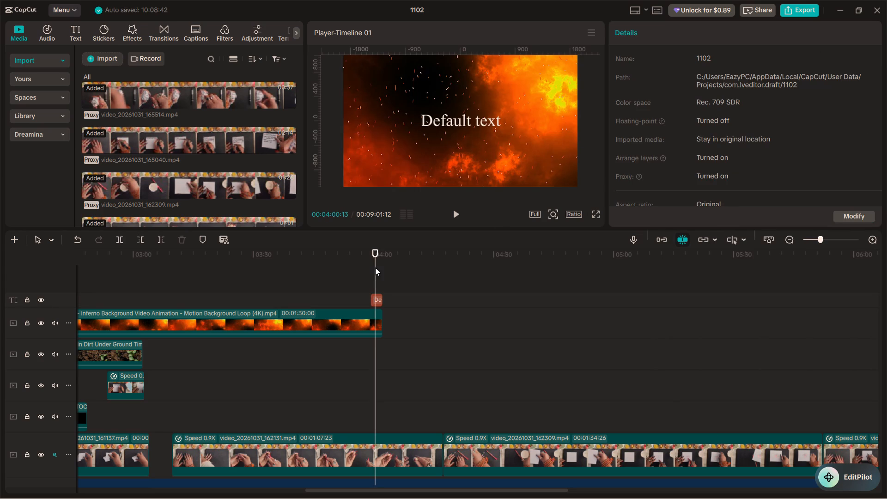
pyautogui.click(379, 298)
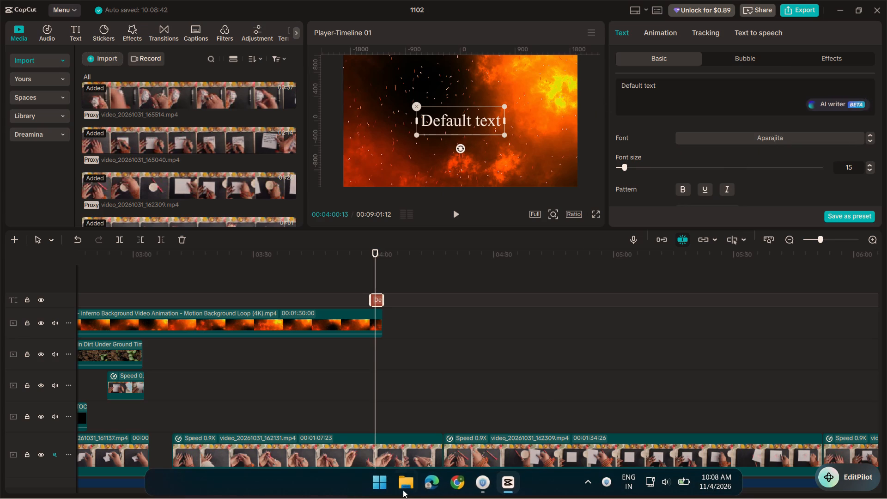
# Switch to Microsoft Edge and open easyhindityping.com.
pyautogui.click(431, 476)
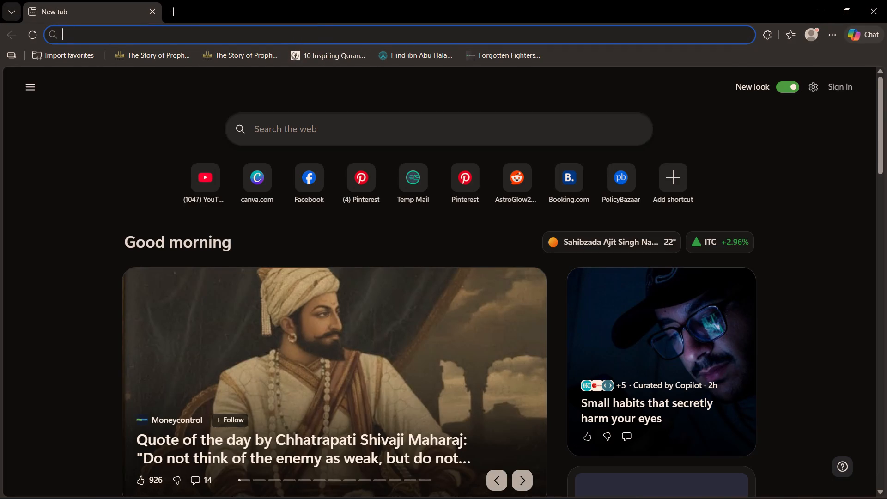
pyautogui.write('easy')
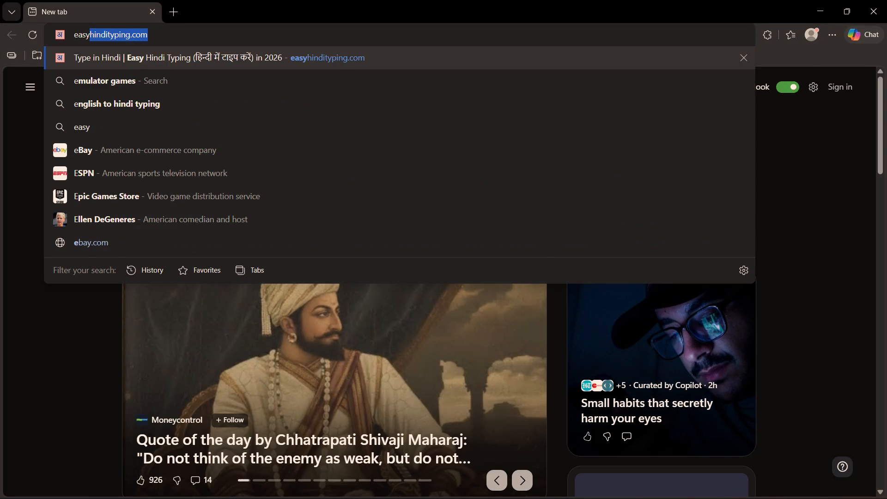
pyautogui.press('Return')
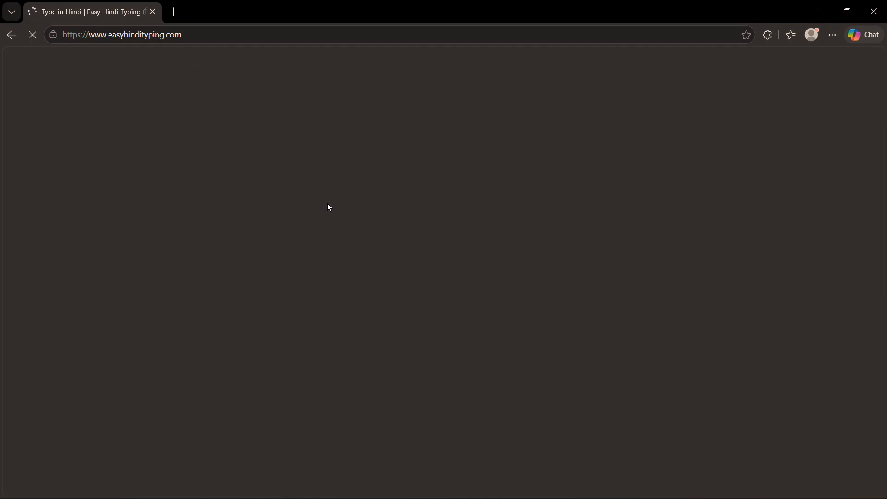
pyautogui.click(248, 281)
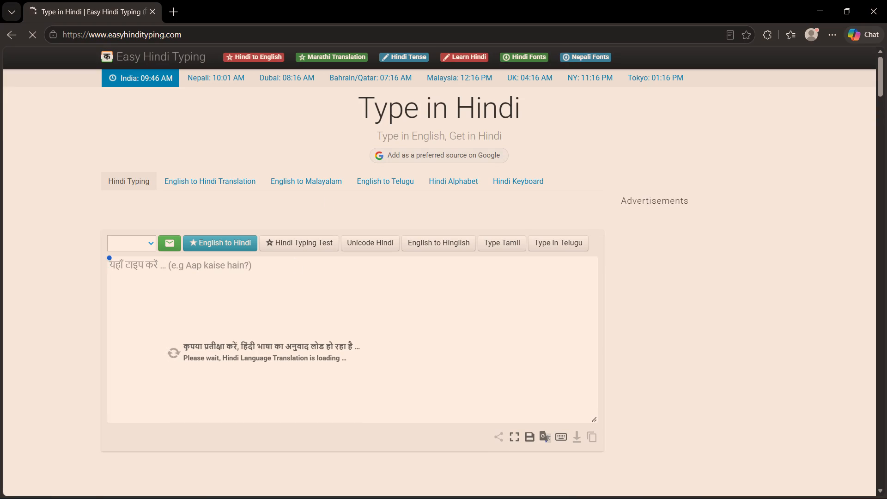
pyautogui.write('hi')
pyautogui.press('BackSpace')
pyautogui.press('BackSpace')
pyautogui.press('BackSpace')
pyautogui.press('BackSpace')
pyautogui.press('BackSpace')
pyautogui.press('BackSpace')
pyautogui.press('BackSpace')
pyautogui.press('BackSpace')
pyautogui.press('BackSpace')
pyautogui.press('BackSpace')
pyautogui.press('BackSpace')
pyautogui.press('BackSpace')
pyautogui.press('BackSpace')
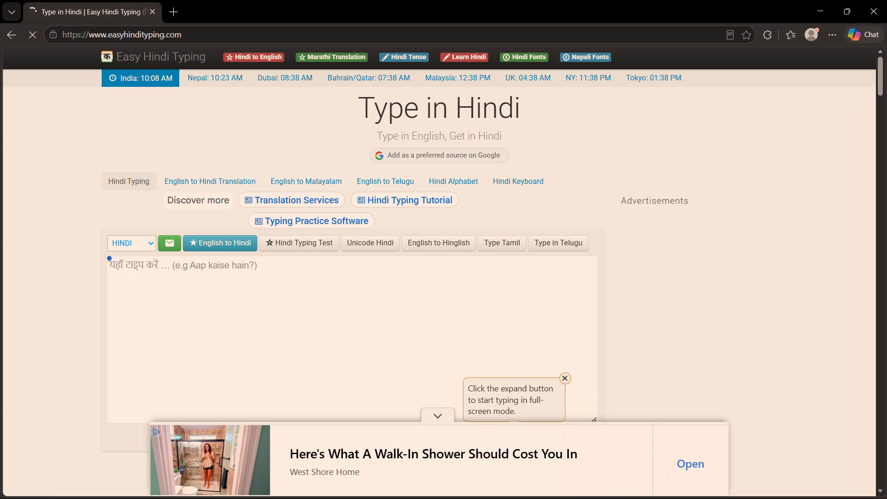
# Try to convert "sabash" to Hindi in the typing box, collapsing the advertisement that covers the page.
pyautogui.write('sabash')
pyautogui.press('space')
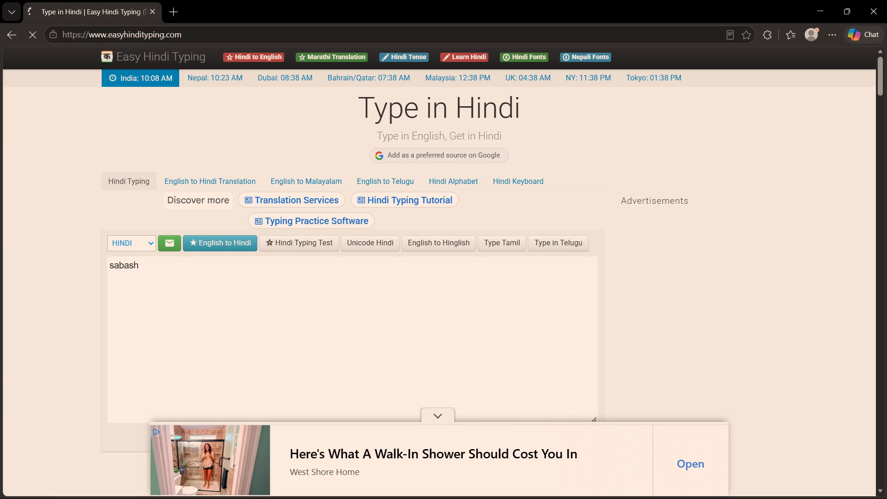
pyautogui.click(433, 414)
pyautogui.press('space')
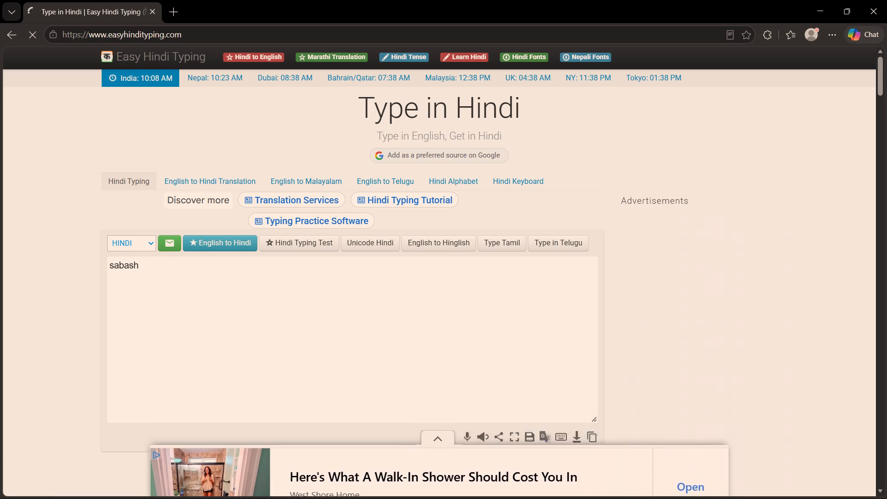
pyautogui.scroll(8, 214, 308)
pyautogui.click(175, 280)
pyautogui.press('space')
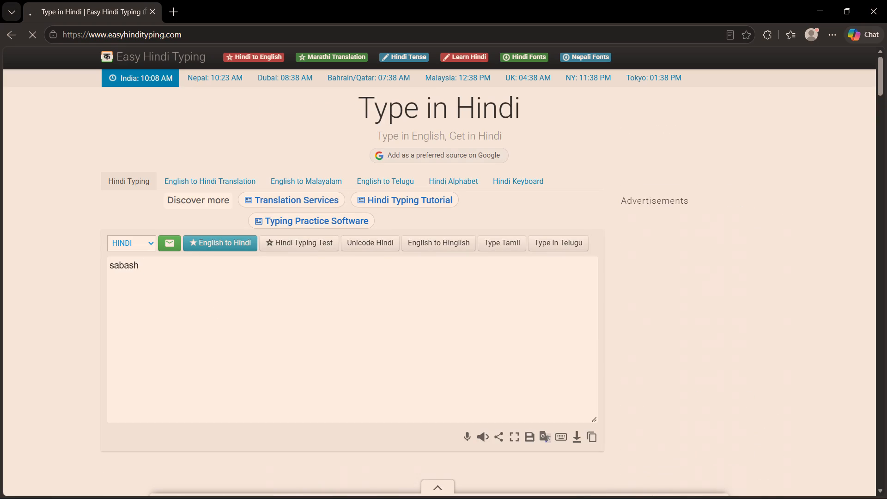
# Replace the entry with "shabash", converted to the Hindi word शाबाश.
pyautogui.moveTo(151, 269); pyautogui.dragTo(105, 273)
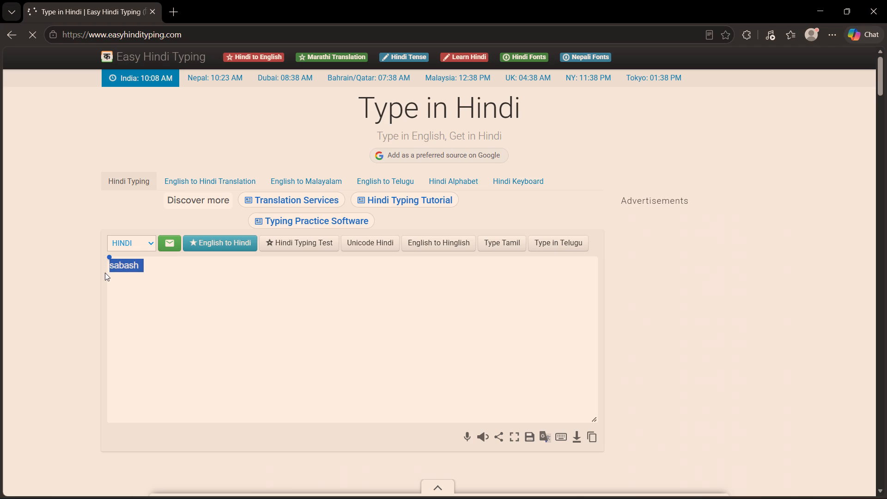
pyautogui.write('shabash')
pyautogui.press('space')
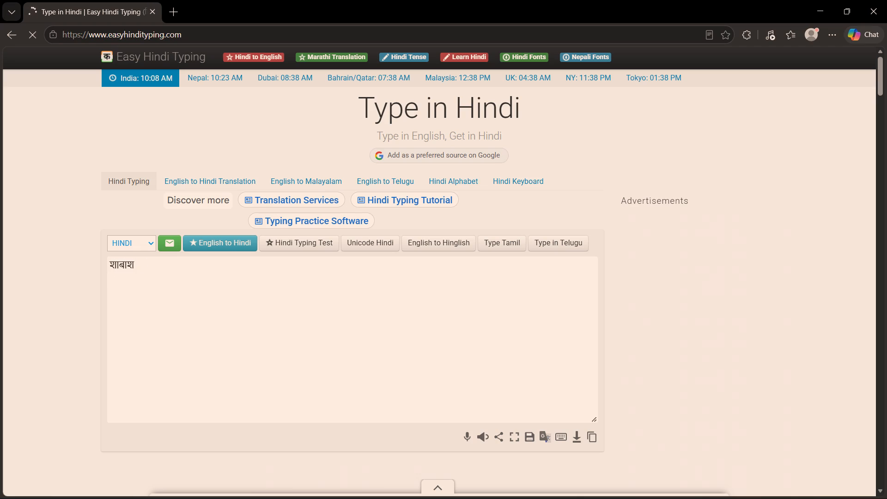
# Copy the Hindi word शाबाश, undoing any accidental overwriting of it.
pyautogui.moveTo(133, 265); pyautogui.dragTo(98, 268)
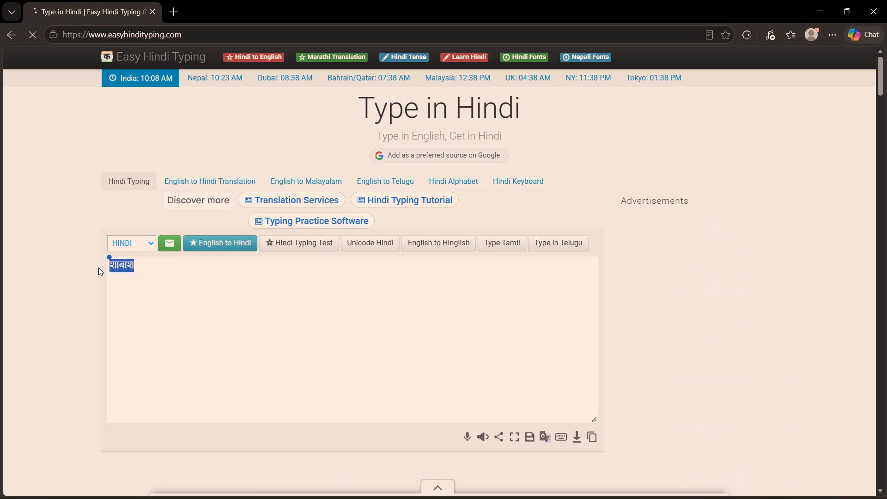
pyautogui.moveTo(98, 268); pyautogui.dragTo(97, 267)
pyautogui.hotkey('ctrl', 'c')
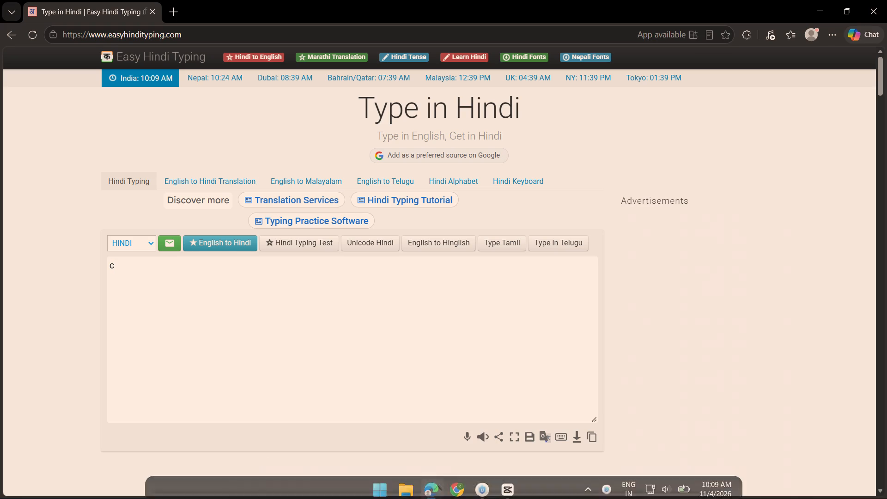
pyautogui.hotkey('ctrl', 'z')
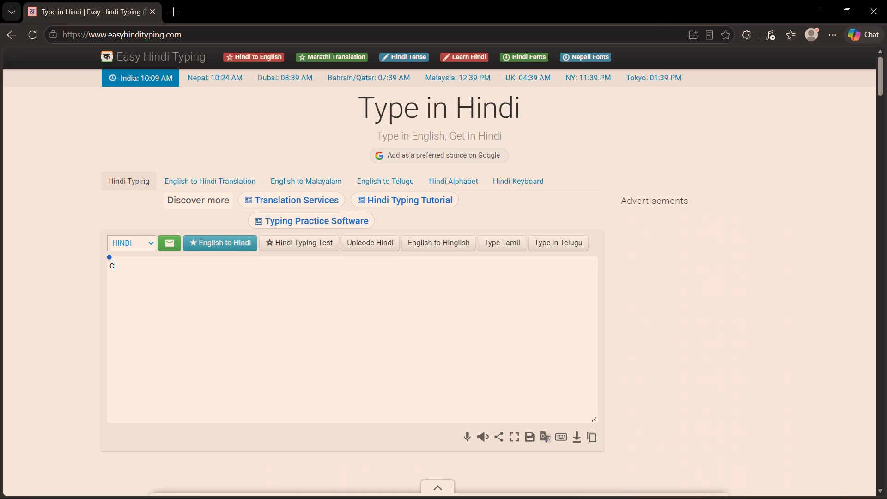
pyautogui.hotkey('ctrl', 'c')
pyautogui.hotkey('ctrl', 'z')
pyautogui.rightClick(115, 267)
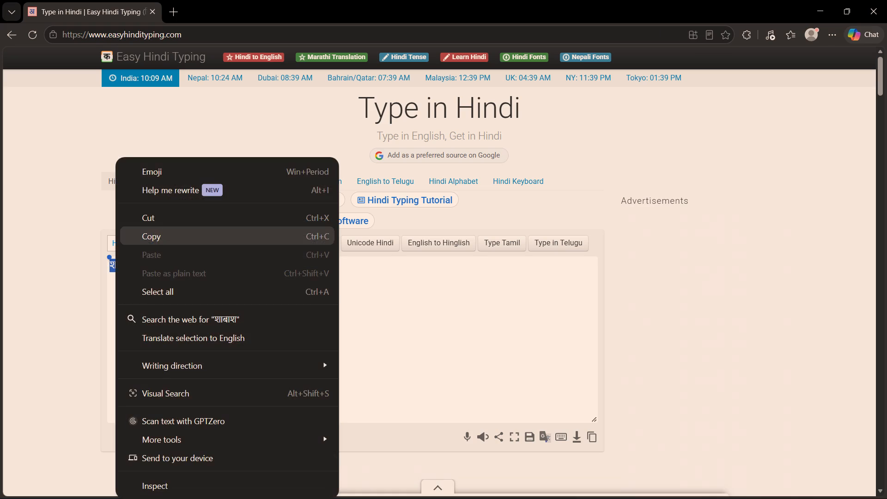
pyautogui.click(158, 238)
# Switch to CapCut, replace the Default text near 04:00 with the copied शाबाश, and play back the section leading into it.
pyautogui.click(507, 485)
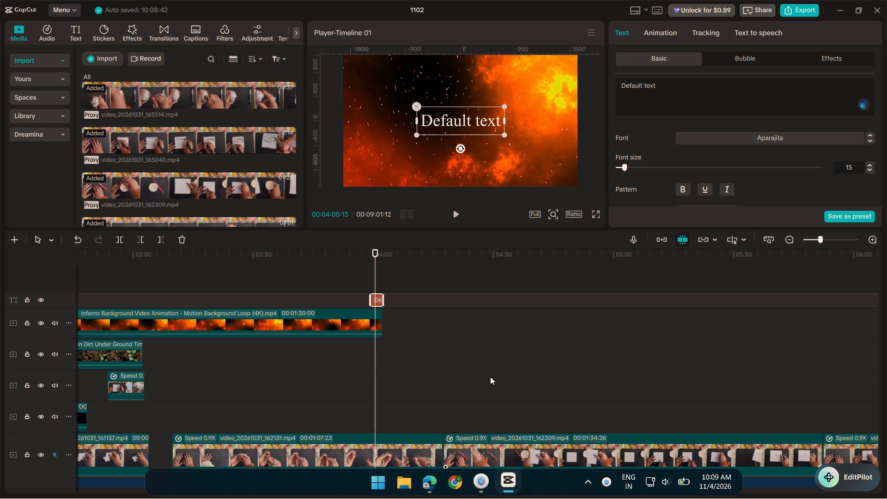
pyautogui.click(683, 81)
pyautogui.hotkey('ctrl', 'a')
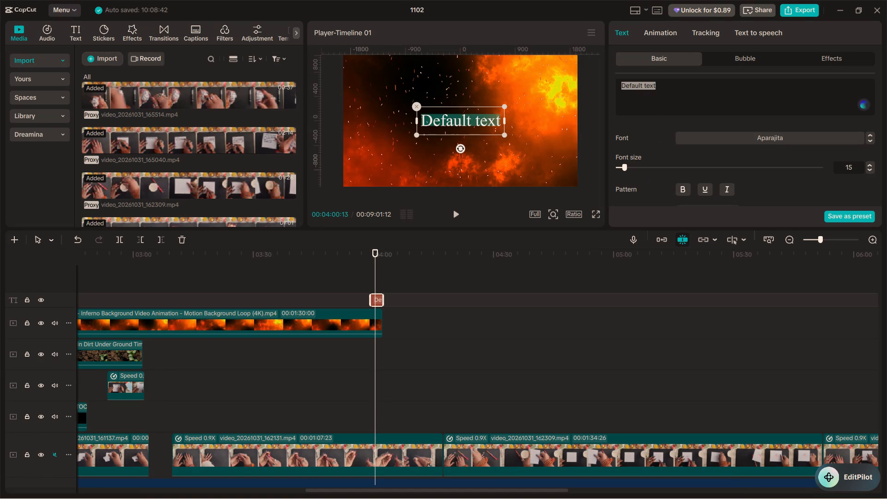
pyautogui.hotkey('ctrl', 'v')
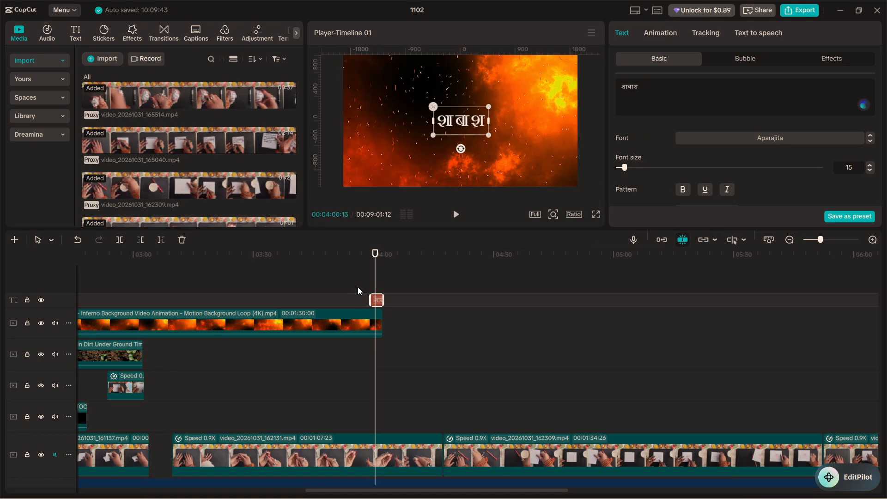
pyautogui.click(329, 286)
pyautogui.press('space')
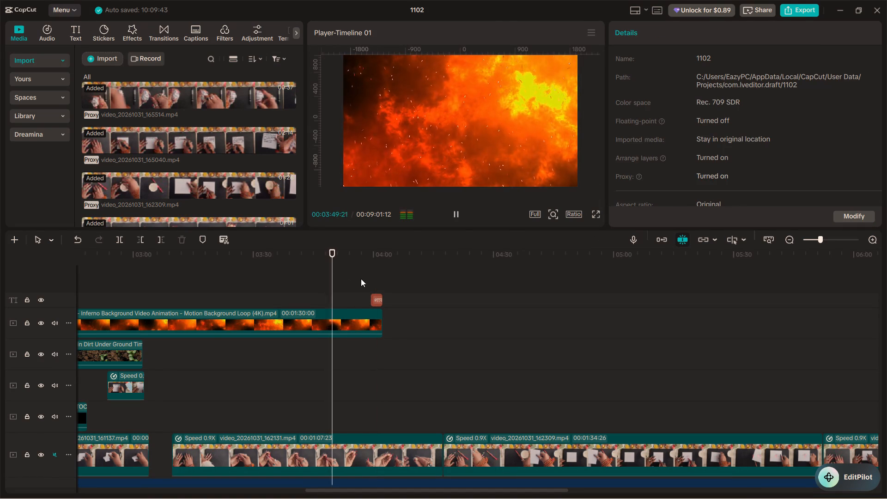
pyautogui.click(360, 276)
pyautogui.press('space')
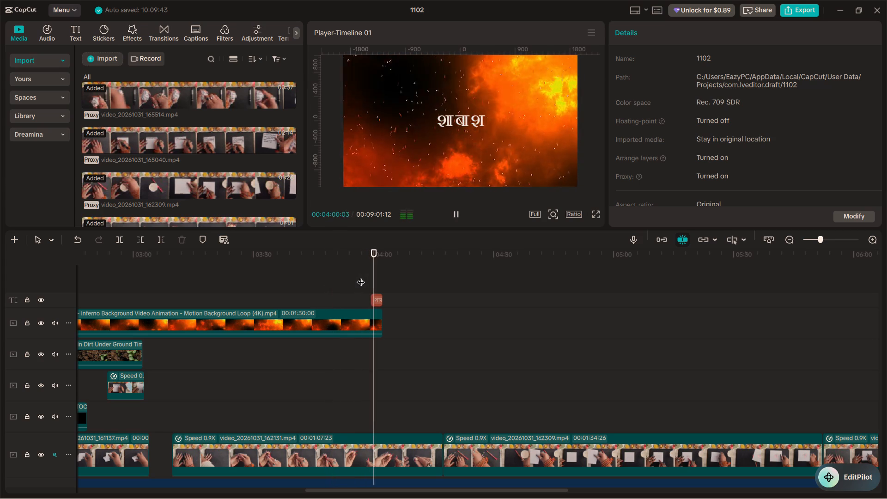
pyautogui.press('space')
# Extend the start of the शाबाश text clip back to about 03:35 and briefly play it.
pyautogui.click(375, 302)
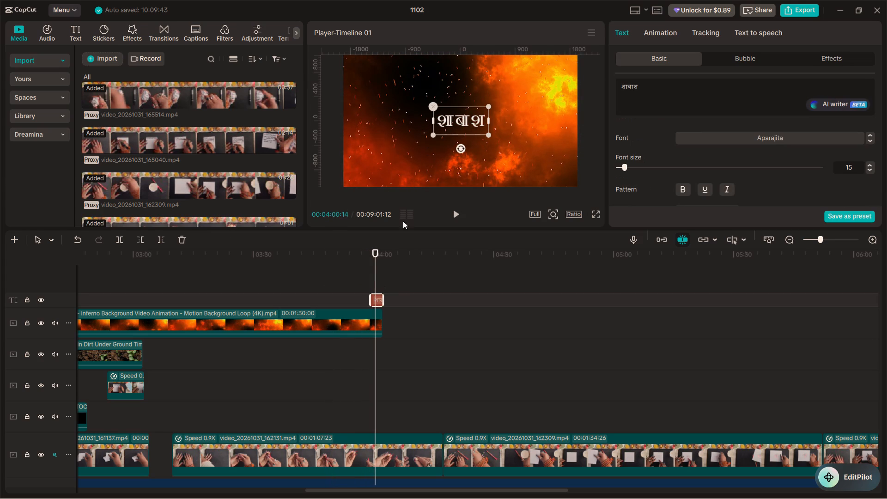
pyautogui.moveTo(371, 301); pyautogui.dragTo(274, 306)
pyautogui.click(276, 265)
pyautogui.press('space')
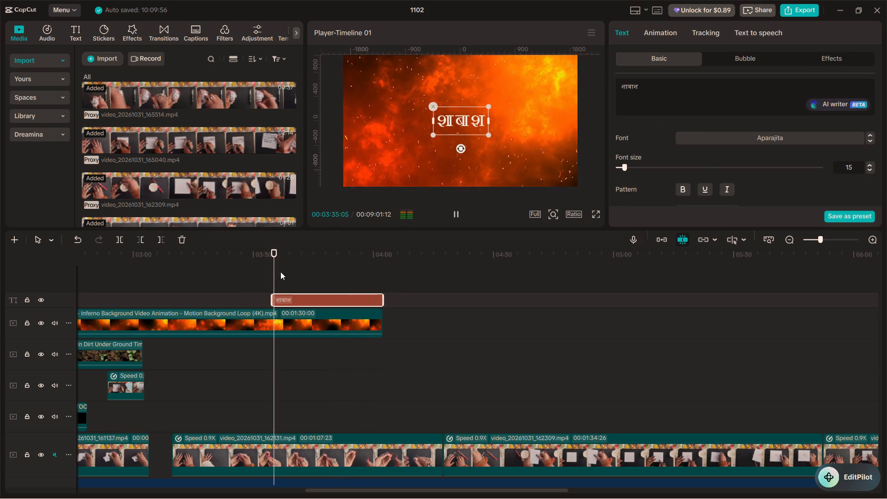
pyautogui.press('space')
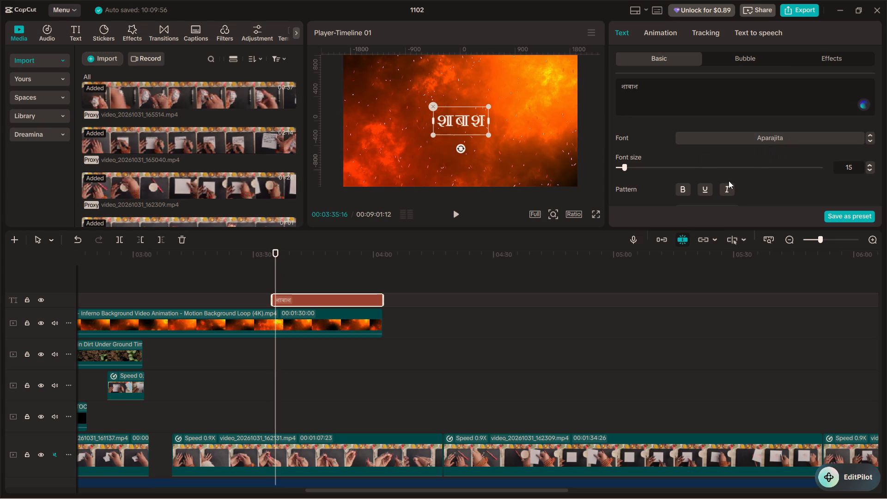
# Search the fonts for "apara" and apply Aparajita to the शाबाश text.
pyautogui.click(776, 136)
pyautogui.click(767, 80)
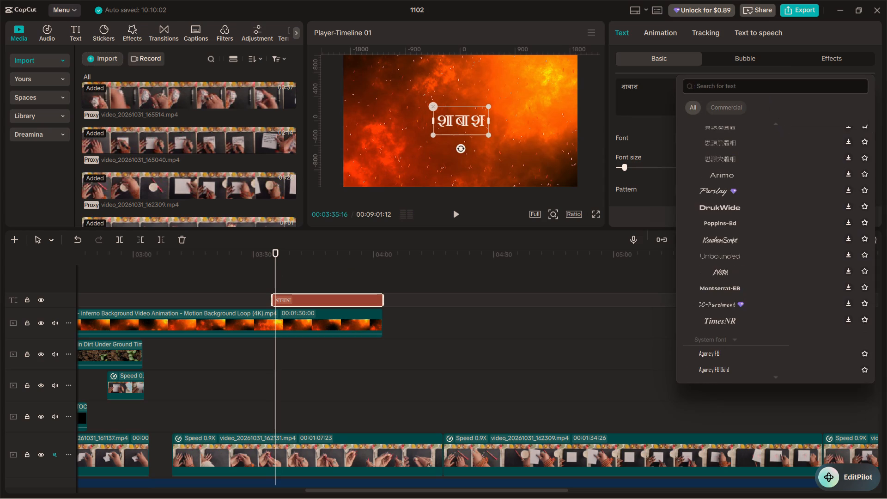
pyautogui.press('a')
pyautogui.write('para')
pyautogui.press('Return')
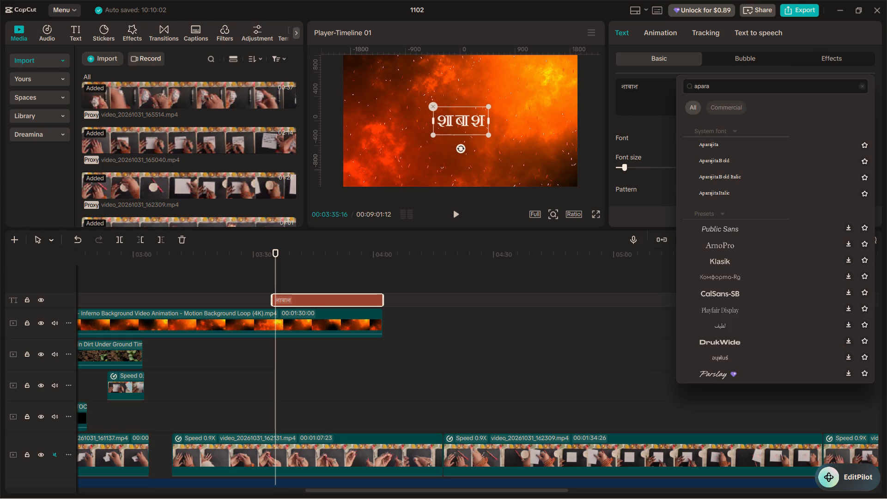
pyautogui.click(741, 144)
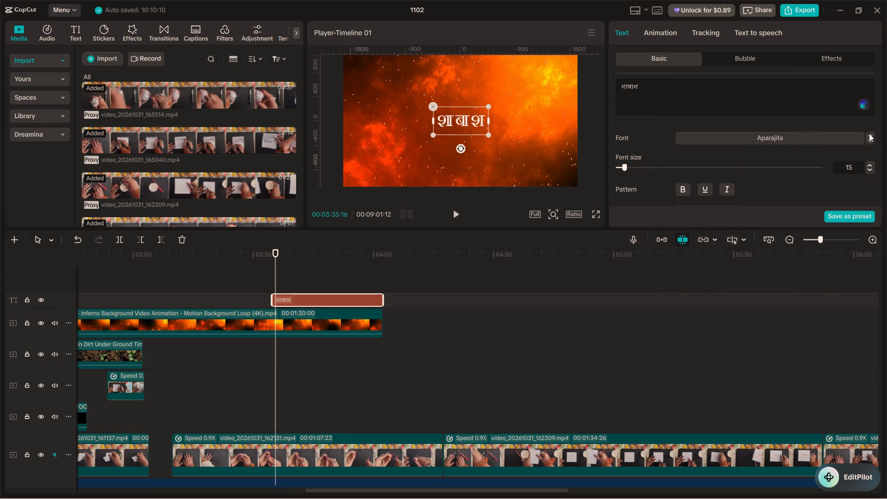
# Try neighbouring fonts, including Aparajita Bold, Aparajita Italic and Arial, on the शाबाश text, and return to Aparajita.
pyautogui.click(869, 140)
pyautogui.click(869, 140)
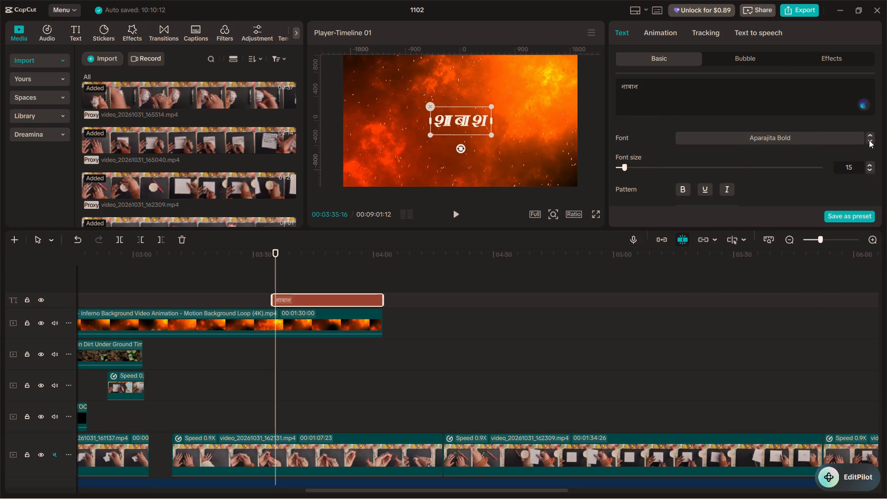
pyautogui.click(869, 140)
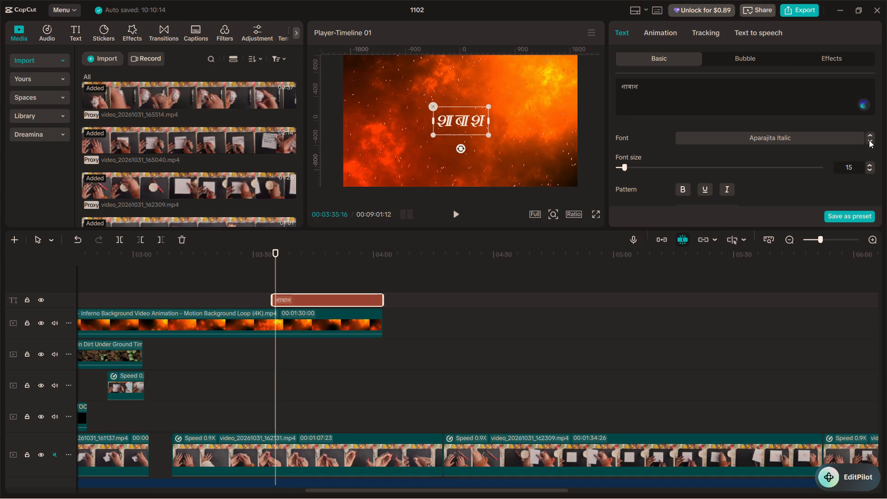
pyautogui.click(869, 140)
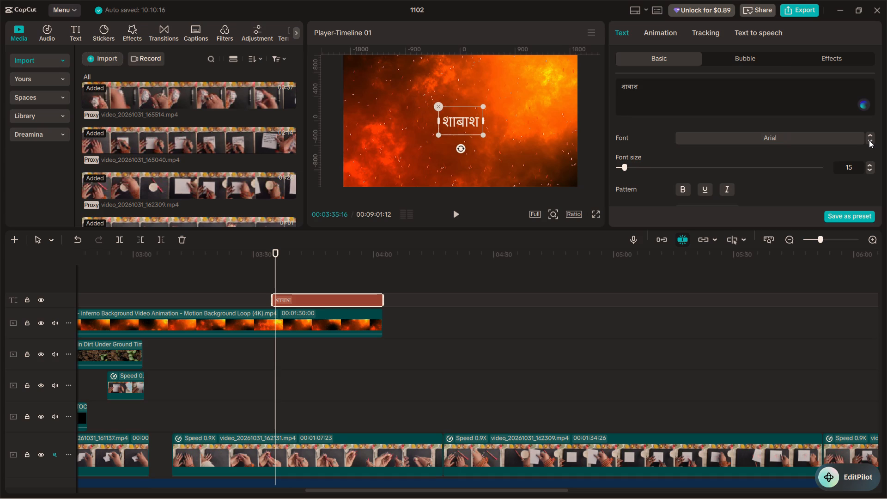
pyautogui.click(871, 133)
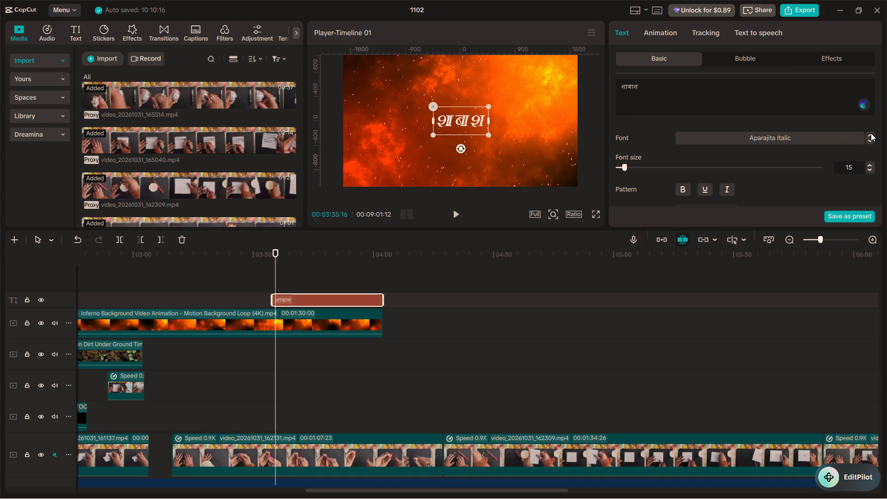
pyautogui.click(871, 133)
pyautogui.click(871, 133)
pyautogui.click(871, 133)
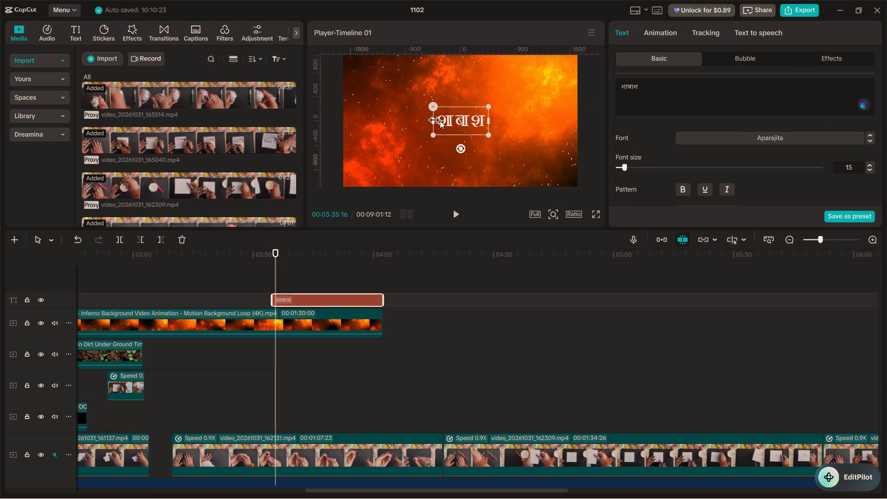
# Examine the शाबाश lettering up close in the preview, including at about 03:40.
pyautogui.keyDown('ctrl'); pyautogui.scroll(13, 473, 128); pyautogui.keyUp('ctrl')
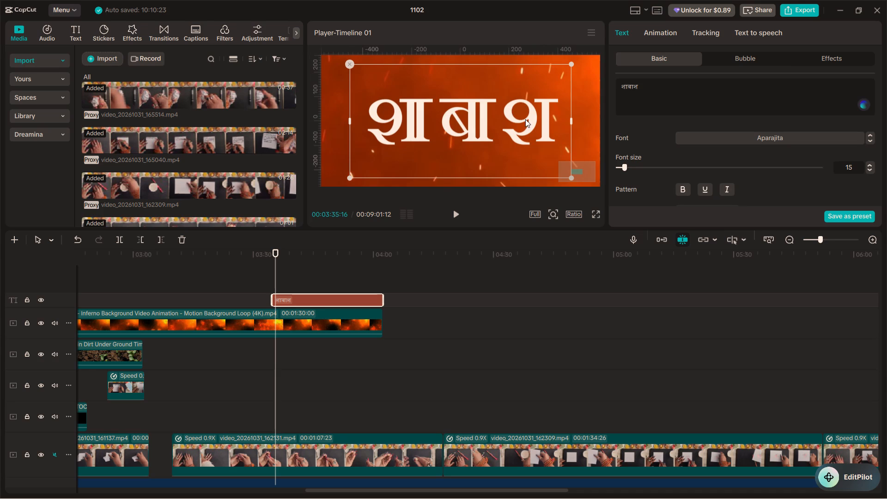
pyautogui.keyDown('ctrl'); pyautogui.scroll(-18, 525, 119); pyautogui.keyUp('ctrl')
pyautogui.keyDown('ctrl'); pyautogui.scroll(5, 513, 145); pyautogui.keyUp('ctrl')
pyautogui.keyDown('ctrl'); pyautogui.scroll(-3, 515, 145); pyautogui.keyUp('ctrl')
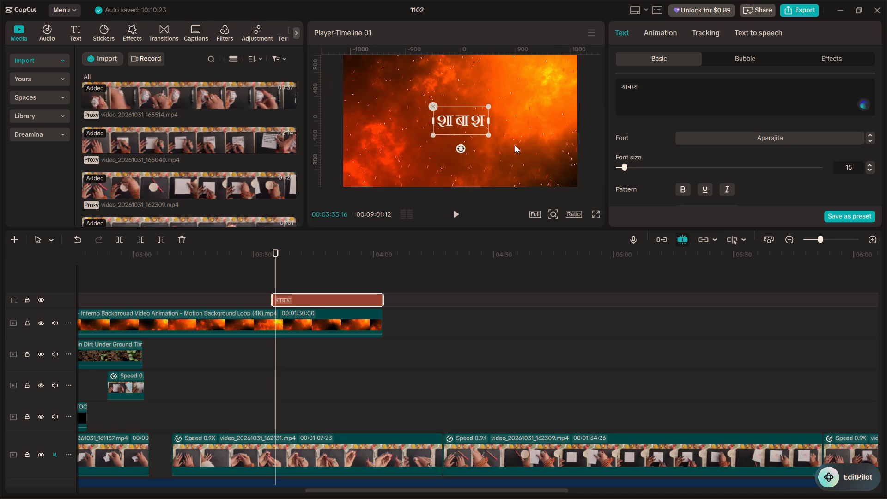
pyautogui.click(296, 273)
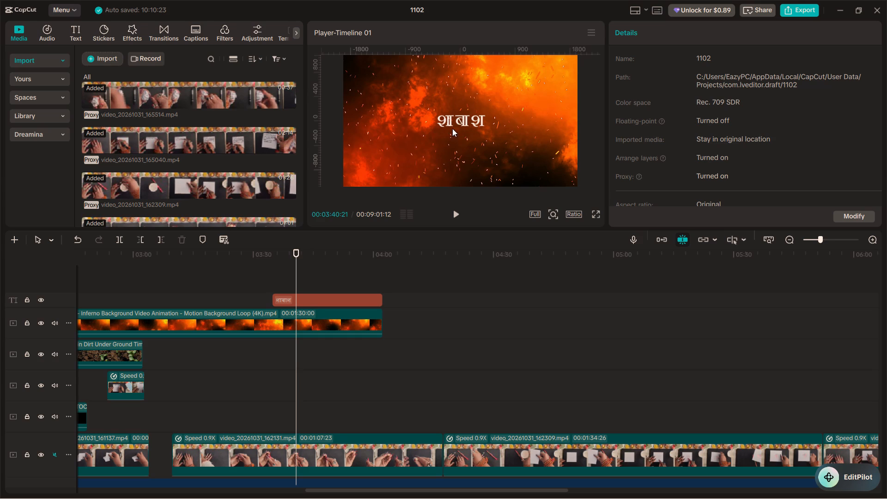
pyautogui.keyDown('ctrl'); pyautogui.scroll(12, 456, 127); pyautogui.keyUp('ctrl')
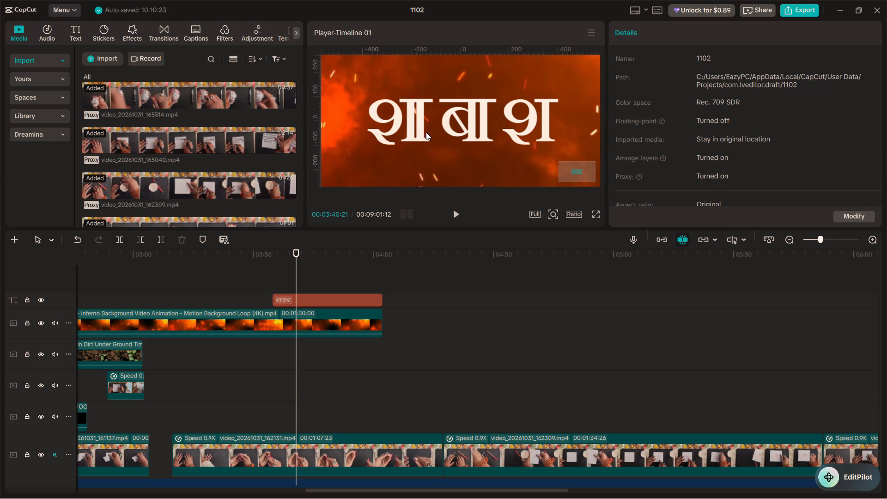
pyautogui.keyDown('ctrl'); pyautogui.scroll(-10, 427, 132); pyautogui.keyUp('ctrl')
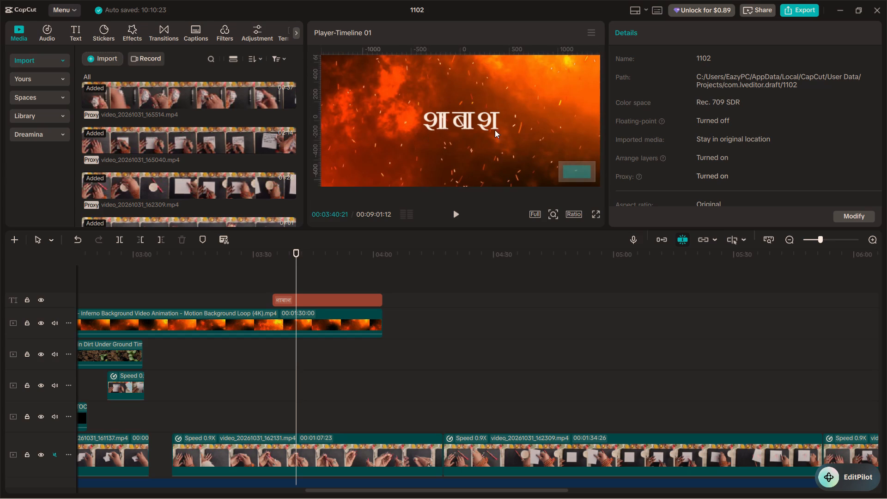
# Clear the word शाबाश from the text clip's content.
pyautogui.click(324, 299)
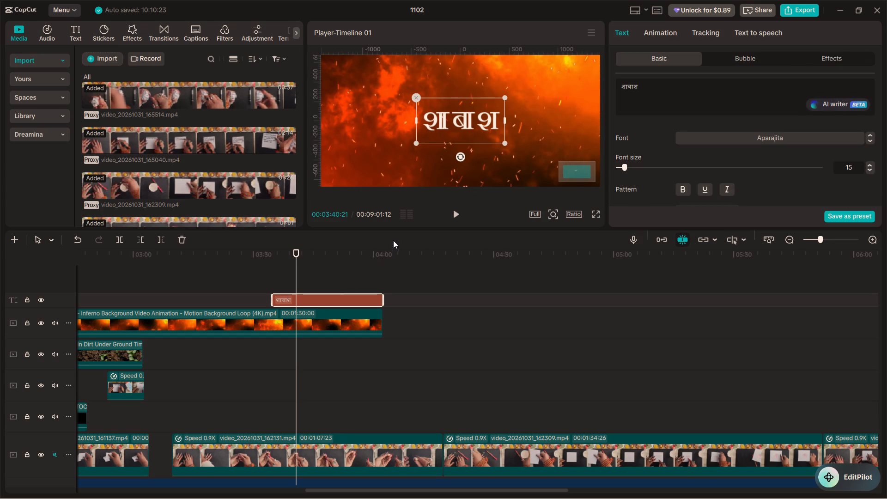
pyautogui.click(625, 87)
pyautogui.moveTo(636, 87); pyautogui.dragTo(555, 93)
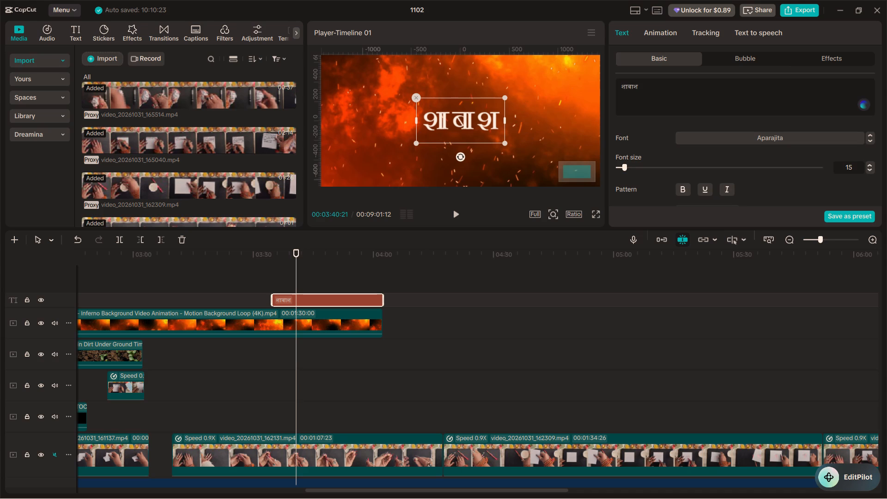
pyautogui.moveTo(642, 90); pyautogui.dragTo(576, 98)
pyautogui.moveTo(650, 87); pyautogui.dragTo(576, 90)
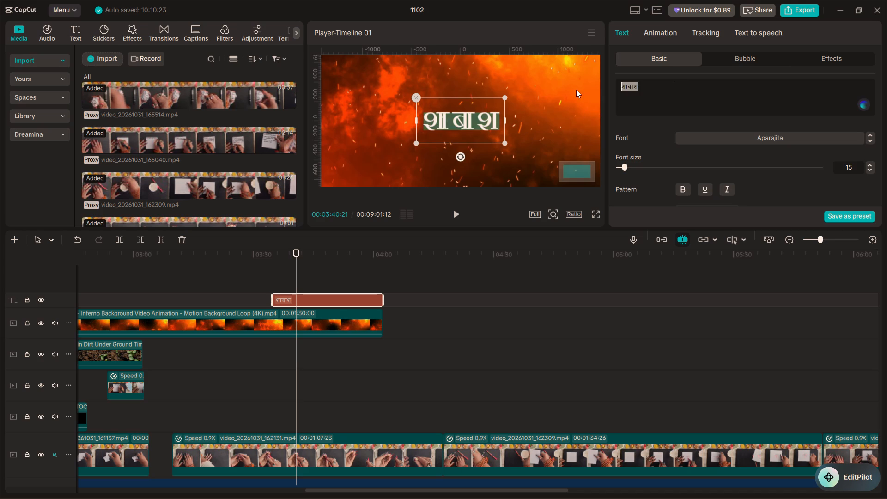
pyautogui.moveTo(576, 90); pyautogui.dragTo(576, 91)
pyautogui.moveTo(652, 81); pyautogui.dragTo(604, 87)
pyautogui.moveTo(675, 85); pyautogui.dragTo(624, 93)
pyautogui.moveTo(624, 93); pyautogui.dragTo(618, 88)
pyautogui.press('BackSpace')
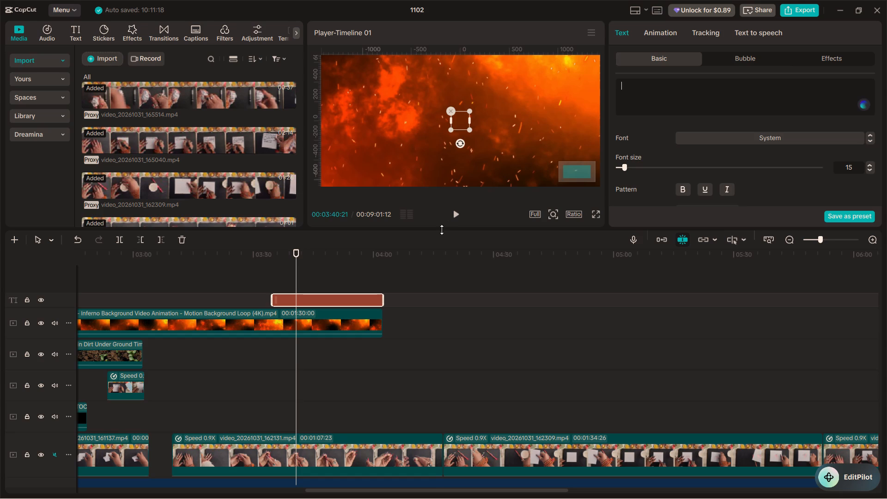
# Delete the emptied text clip above the fire footage from the timeline.
pyautogui.click(357, 282)
pyautogui.click(351, 292)
pyautogui.click(350, 294)
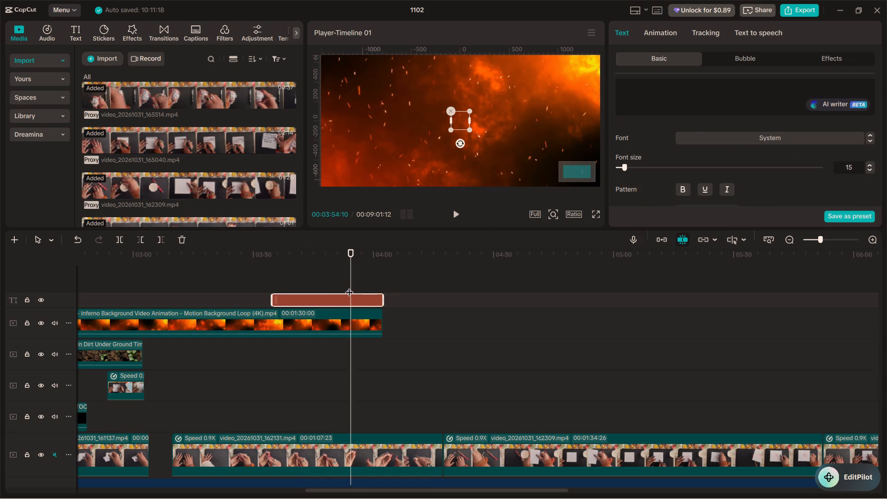
pyautogui.press('BackSpace')
# Play the start of the Fire Stock Footage clip to find its cue, and move the clip to start at 02:34:16.
pyautogui.click(297, 276)
pyautogui.keyDown('ctrl'); pyautogui.scroll(-2, 292, 284); pyautogui.keyUp('ctrl')
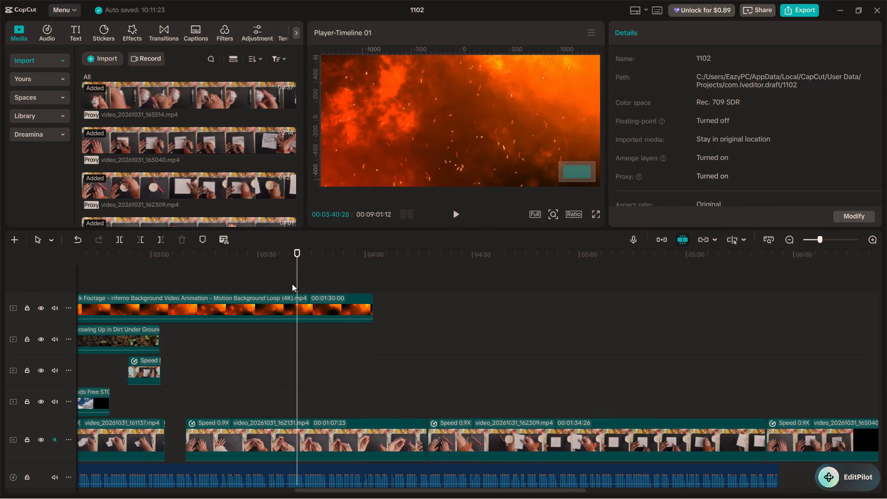
pyautogui.keyDown('ctrl'); pyautogui.scroll(-17, 292, 284); pyautogui.keyUp('ctrl')
pyautogui.click(237, 282)
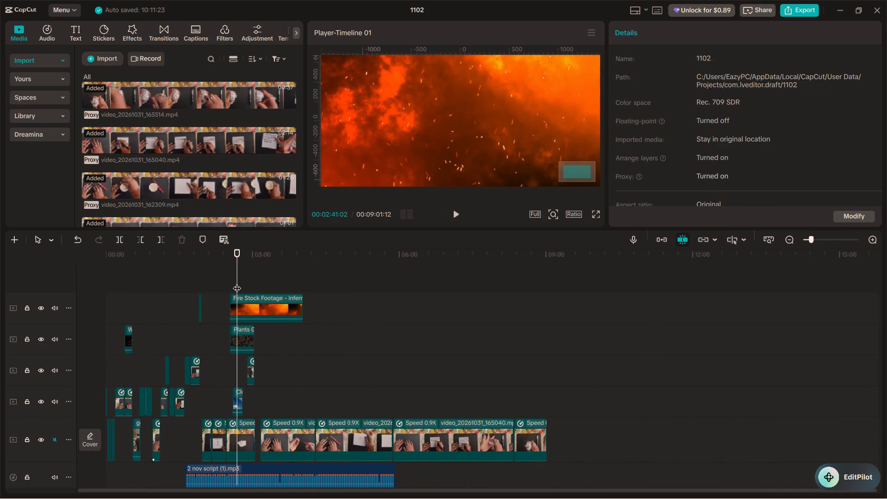
pyautogui.press('space')
pyautogui.keyDown('ctrl'); pyautogui.scroll(12, 237, 282); pyautogui.keyUp('ctrl')
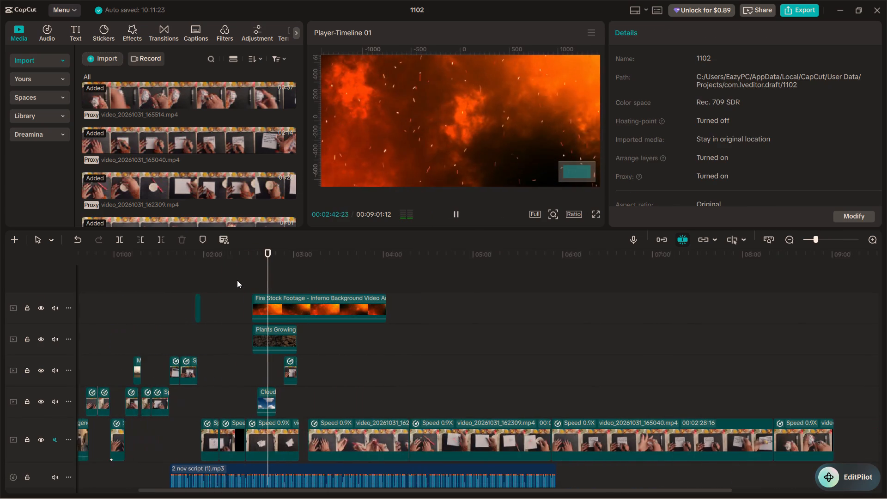
pyautogui.keyDown('ctrl'); pyautogui.scroll(13, 237, 280); pyautogui.keyUp('ctrl')
pyautogui.click(160, 291)
pyautogui.click(143, 292)
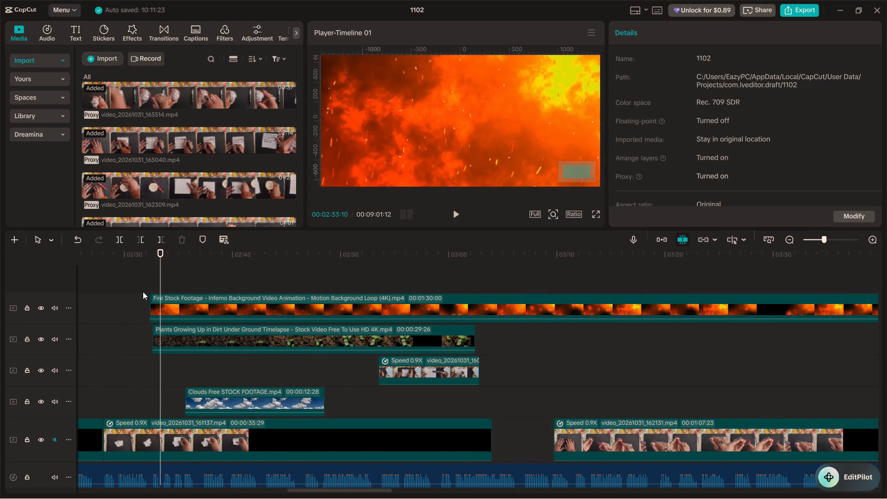
pyautogui.press('space')
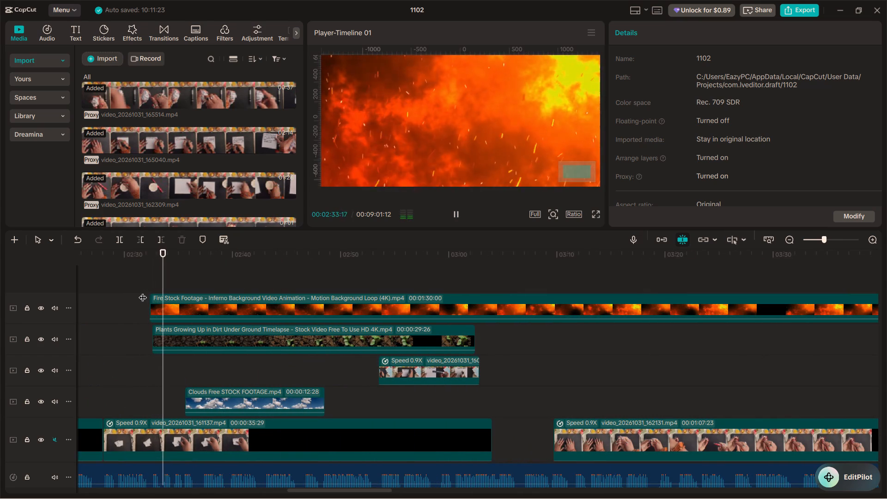
pyautogui.press('space')
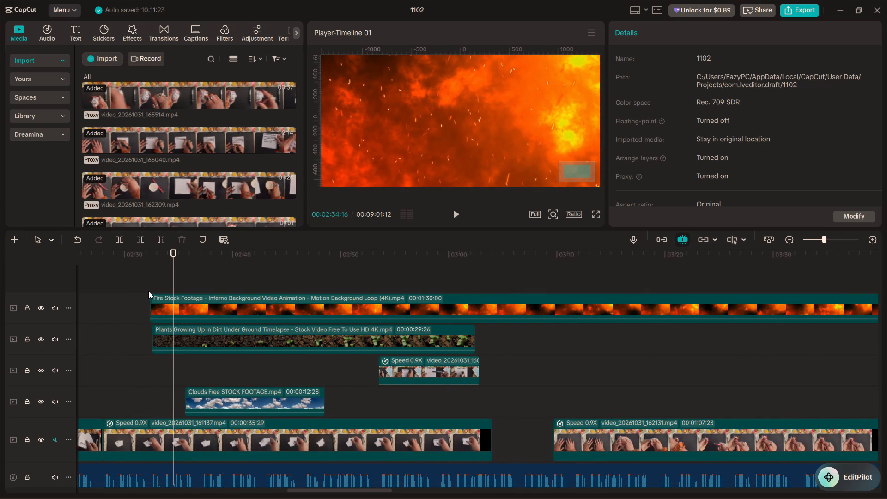
pyautogui.scroll(1, 150, 291)
pyautogui.click(156, 300)
pyautogui.moveTo(166, 303); pyautogui.dragTo(190, 304)
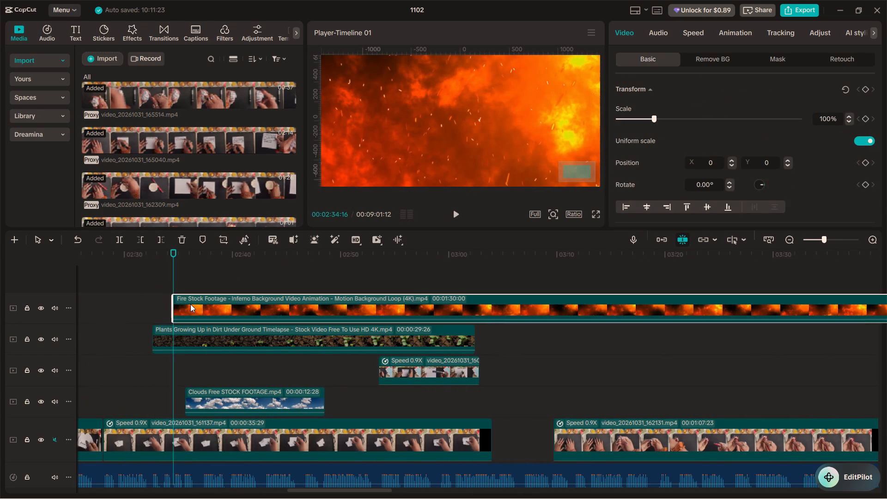
# Play the narration from about 02:30 to find the fire cue, and move the Fire Stock Footage clip to start at 02:33:15.
pyautogui.moveTo(190, 304); pyautogui.dragTo(191, 304)
pyautogui.click(152, 303)
pyautogui.press('space')
pyautogui.press('space')
pyautogui.click(133, 306)
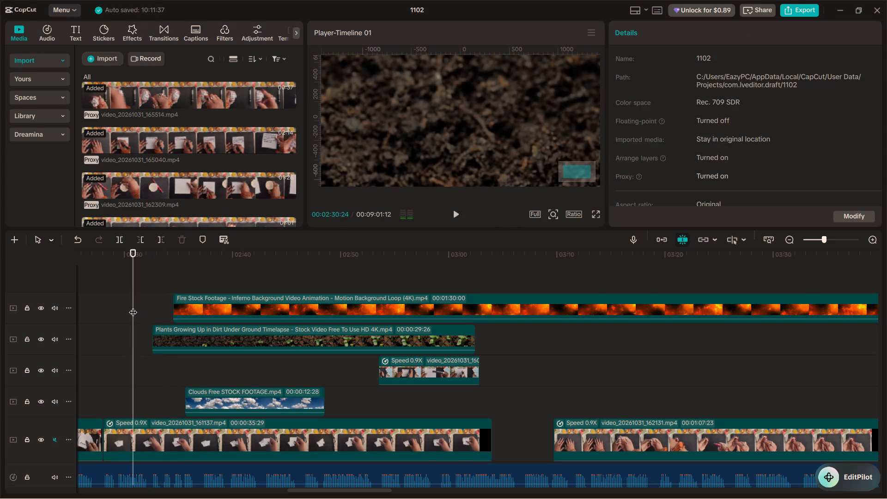
pyautogui.press('space')
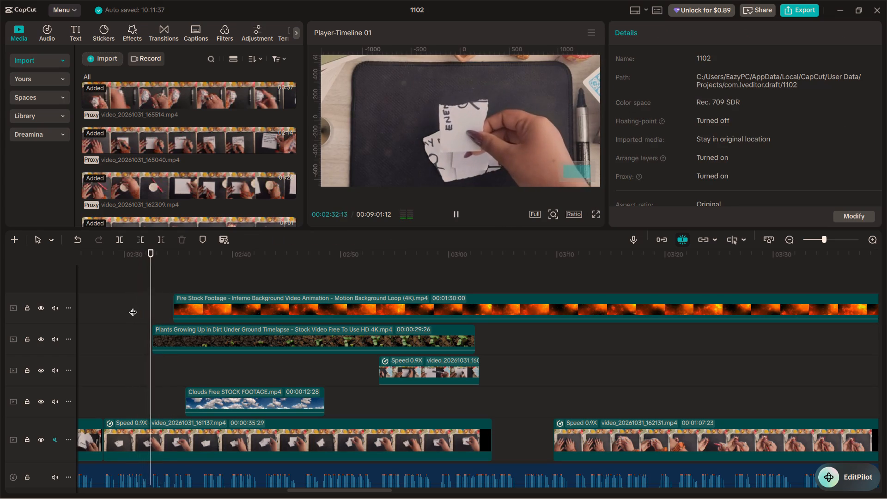
pyautogui.press('space')
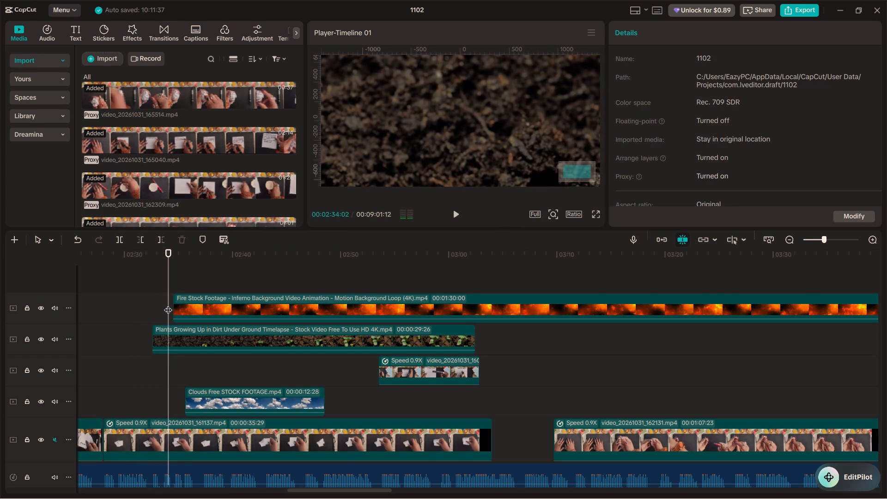
pyautogui.keyDown('ctrl'); pyautogui.scroll(9, 170, 303); pyautogui.keyUp('ctrl')
pyautogui.moveTo(168, 288); pyautogui.dragTo(151, 288)
pyautogui.press('space')
pyautogui.press('space')
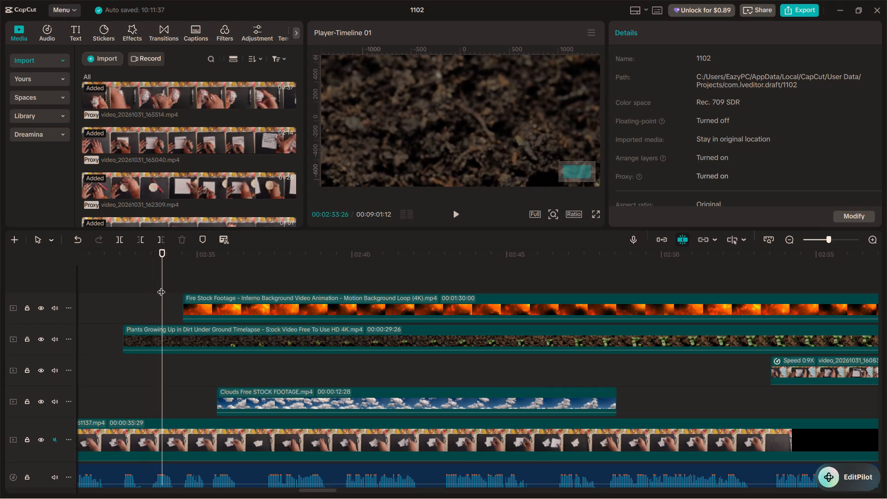
pyautogui.moveTo(161, 286); pyautogui.dragTo(151, 285)
pyautogui.moveTo(193, 304); pyautogui.dragTo(168, 304)
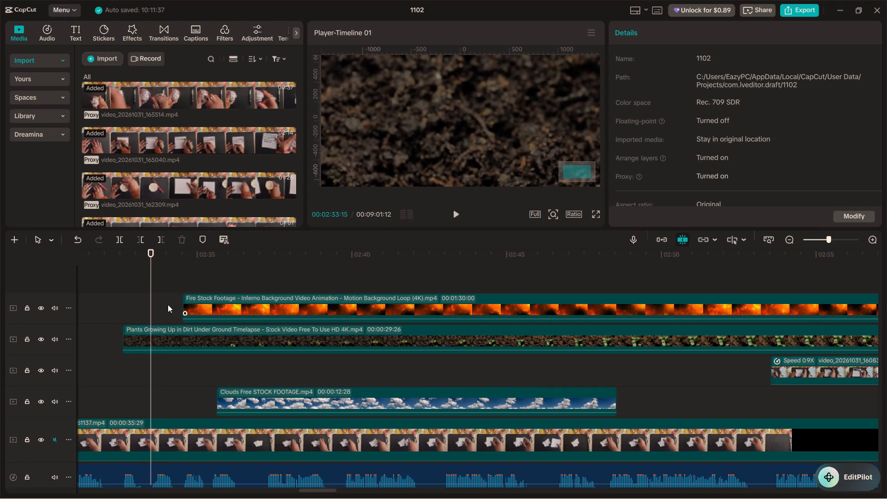
pyautogui.moveTo(168, 304); pyautogui.dragTo(164, 304)
# Play from the fire footage's start to about 02:36, and move the Clouds clip to a new track above the fire footage.
pyautogui.click(140, 300)
pyautogui.press('space')
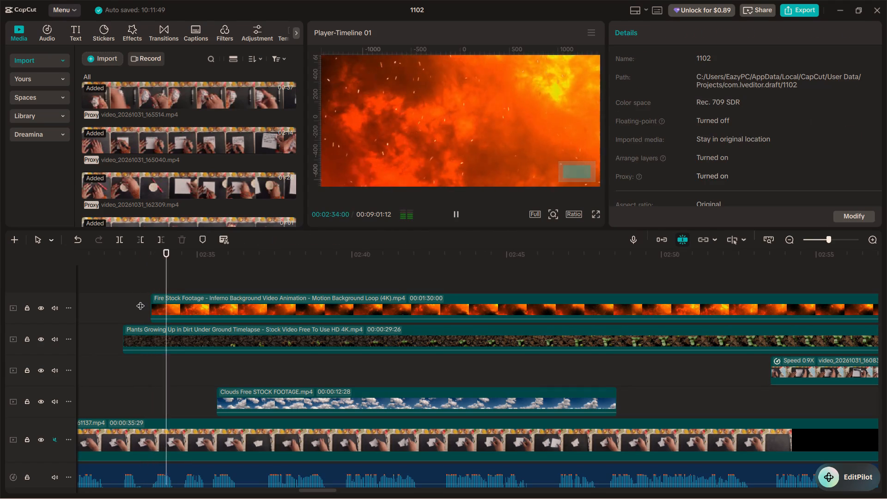
pyautogui.press('space')
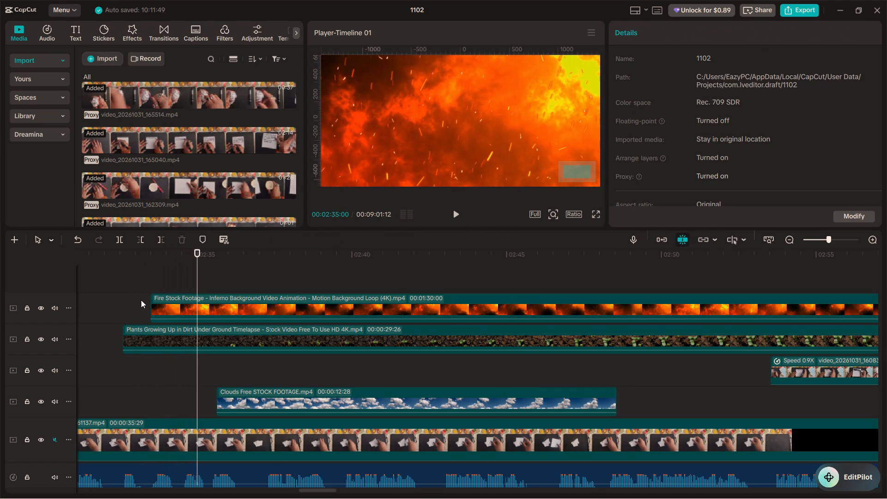
pyautogui.press('space')
pyautogui.press('space')
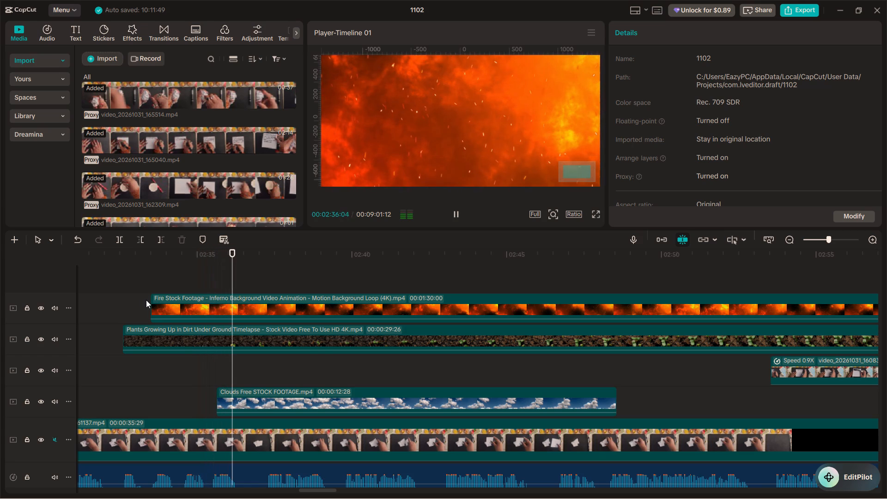
pyautogui.moveTo(233, 403); pyautogui.dragTo(242, 305)
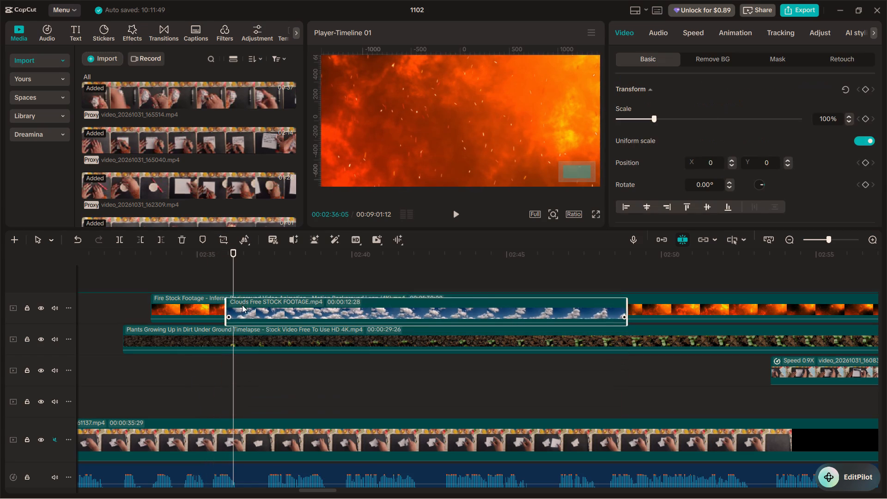
pyautogui.moveTo(242, 305); pyautogui.dragTo(233, 287)
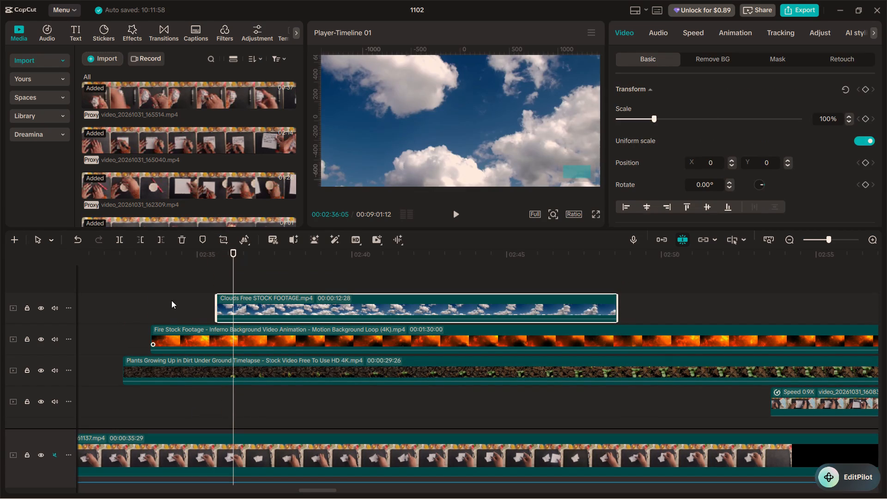
# Play the narration over the start of the fire footage and park the playhead at 02:34:09.
pyautogui.click(187, 294)
pyautogui.scroll(-8, 186, 302)
pyautogui.press('space')
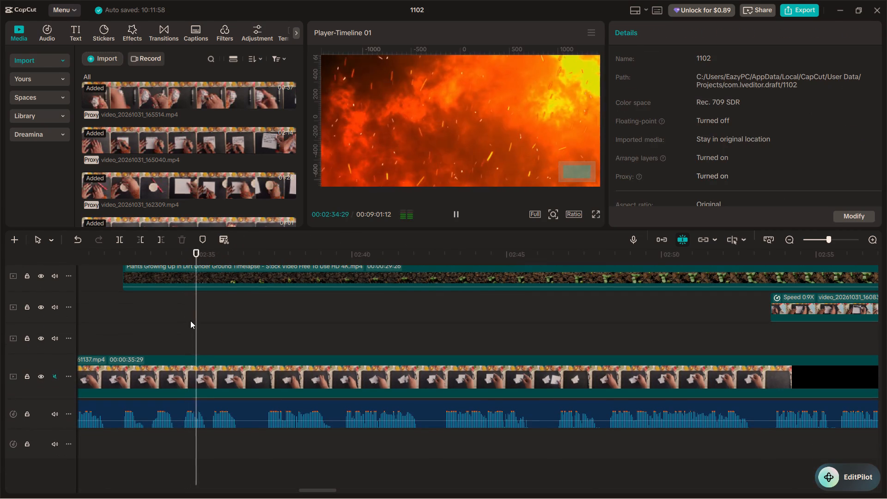
pyautogui.press('space')
pyautogui.moveTo(211, 309); pyautogui.dragTo(174, 315)
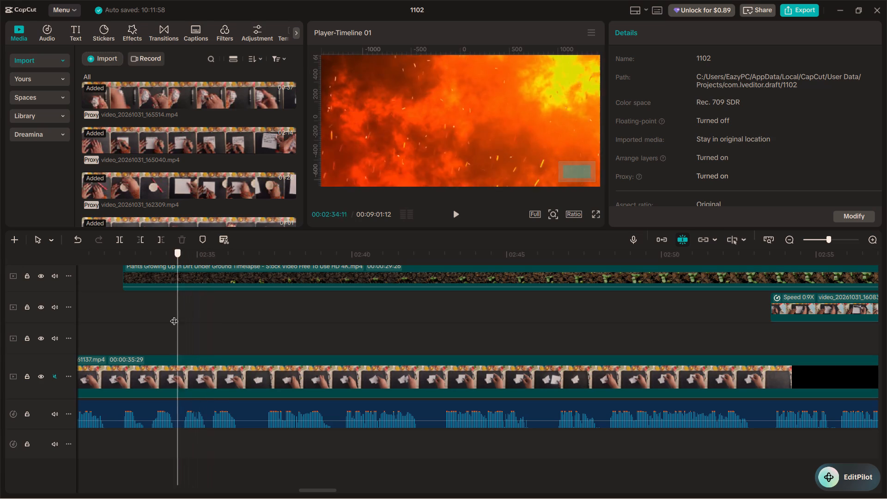
pyautogui.moveTo(174, 315); pyautogui.dragTo(176, 318)
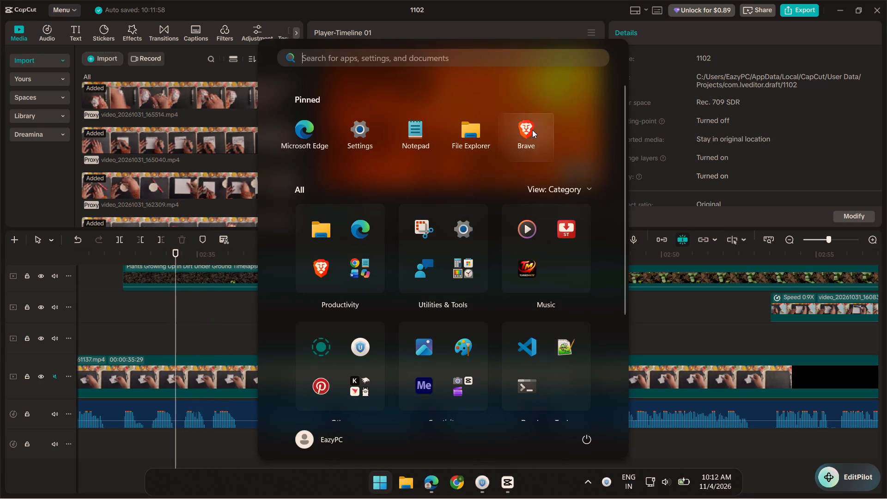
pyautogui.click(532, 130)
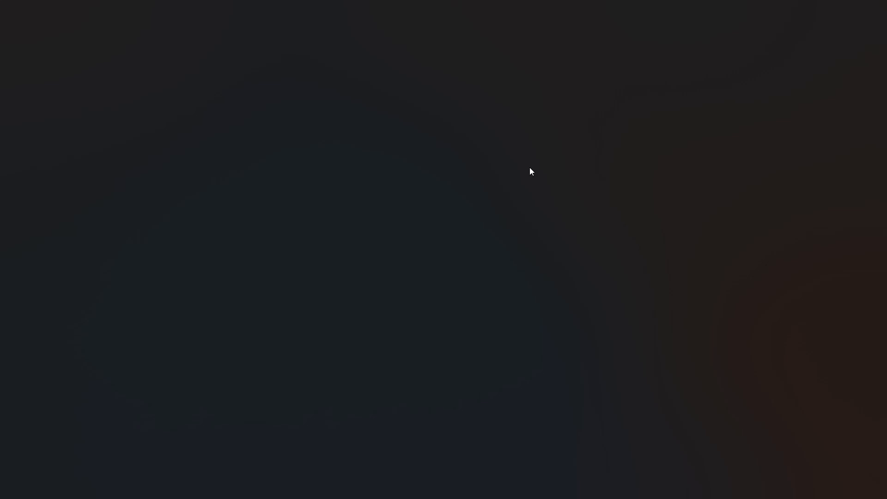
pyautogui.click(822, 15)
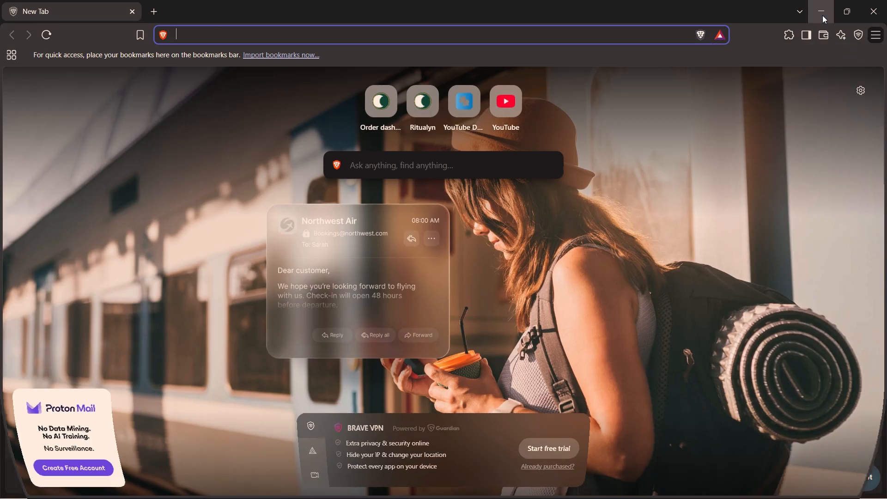
# Add a default text clip at 02:34:09 on a new track above the Clouds clip.
pyautogui.click(84, 36)
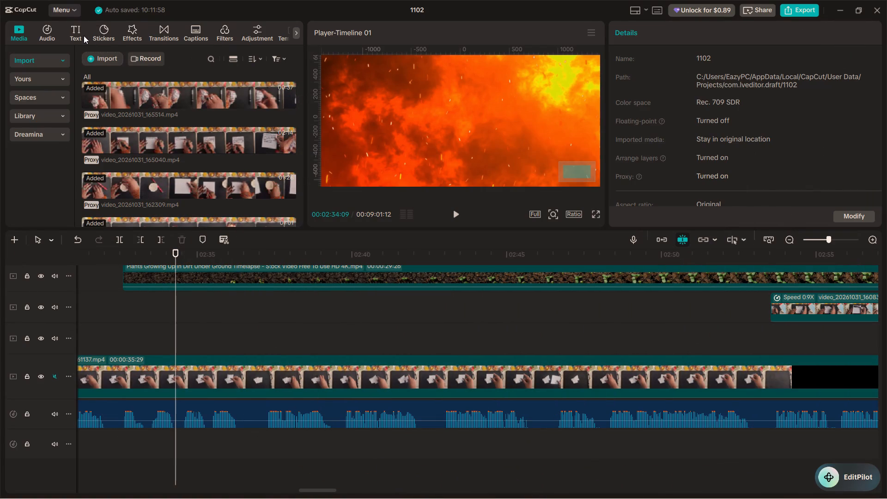
pyautogui.moveTo(119, 89); pyautogui.dragTo(168, 280)
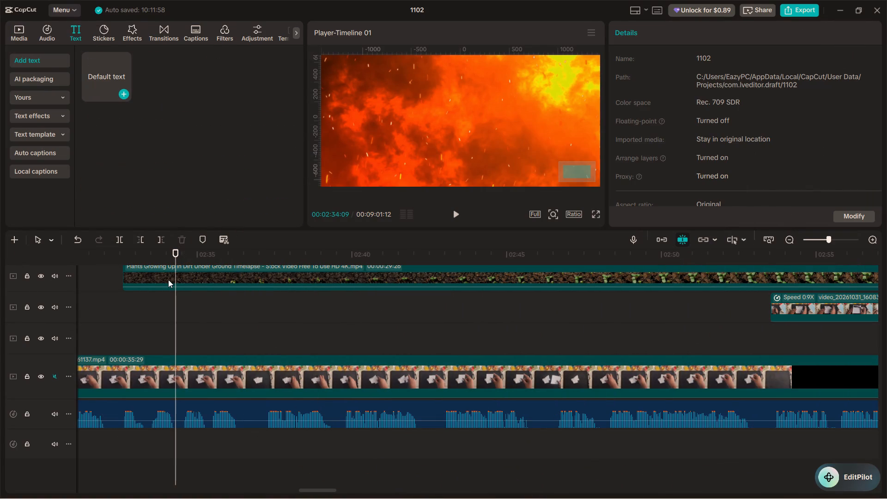
pyautogui.moveTo(168, 280); pyautogui.dragTo(174, 278)
pyautogui.scroll(11, 172, 303)
pyautogui.moveTo(116, 71); pyautogui.dragTo(176, 273)
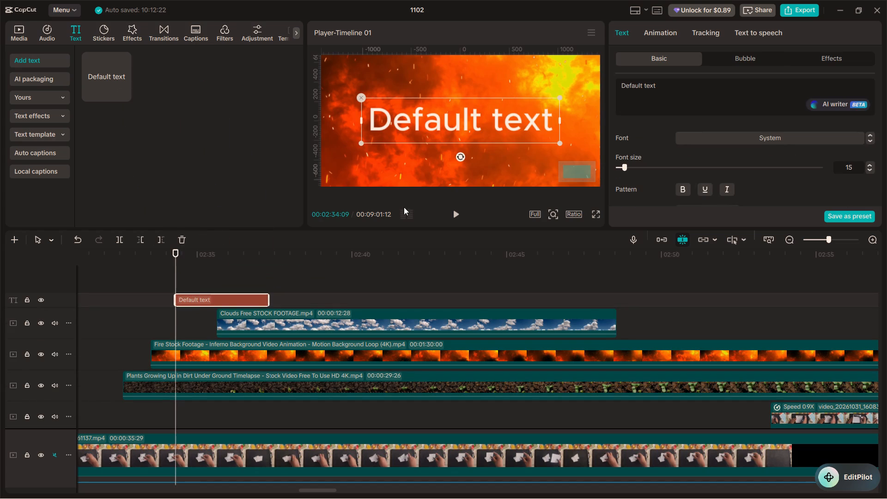
# Search the text's entrance animations for "bounce left" and add the first match, Bounce Left, to the favourites.
pyautogui.click(660, 36)
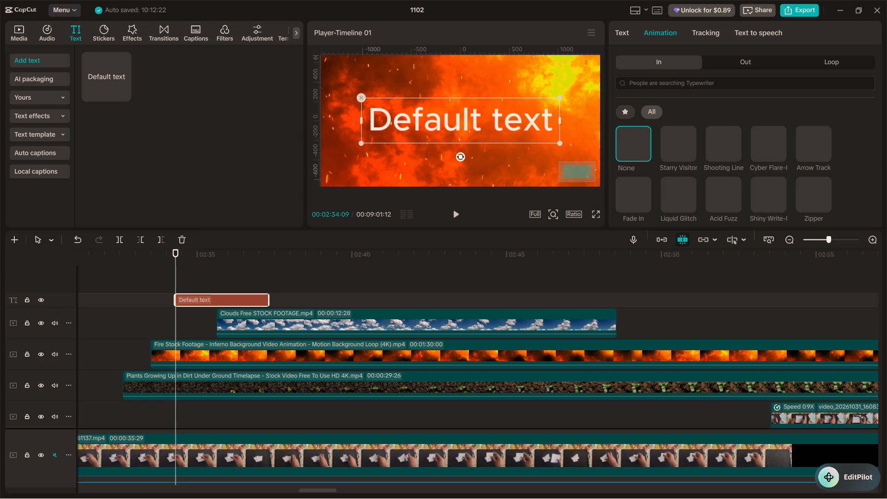
pyautogui.click(693, 82)
pyautogui.write('blounce')
pyautogui.press('space')
pyautogui.press('BackSpace')
pyautogui.press('BackSpace')
pyautogui.press('BackSpace')
pyautogui.press('BackSpace')
pyautogui.press('BackSpace')
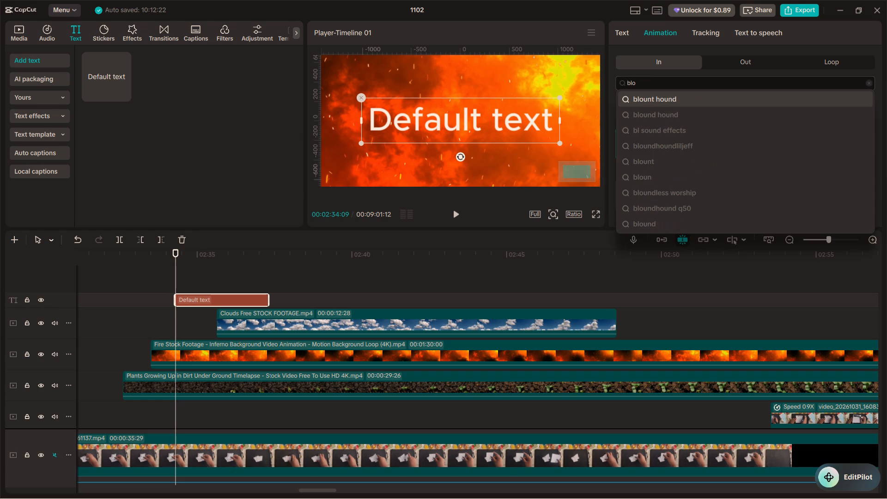
pyautogui.press('BackSpace')
pyautogui.press('BackSpace')
pyautogui.press('BackSpace')
pyautogui.write('bounn')
pyautogui.press('BackSpace')
pyautogui.write('ce left')
pyautogui.press('Return')
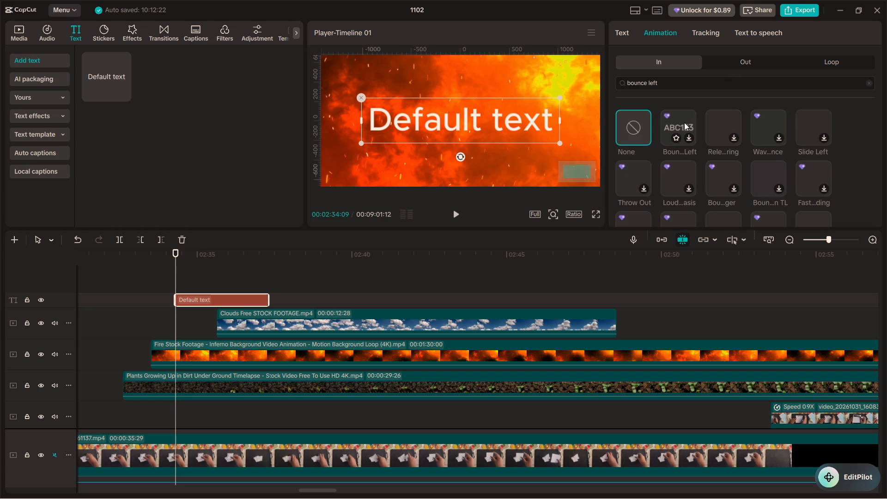
pyautogui.click(679, 137)
# Search the entrance animations for "random rise", add the Random Rise animation to the favourites and apply it to the text.
pyautogui.moveTo(660, 85); pyautogui.dragTo(608, 84)
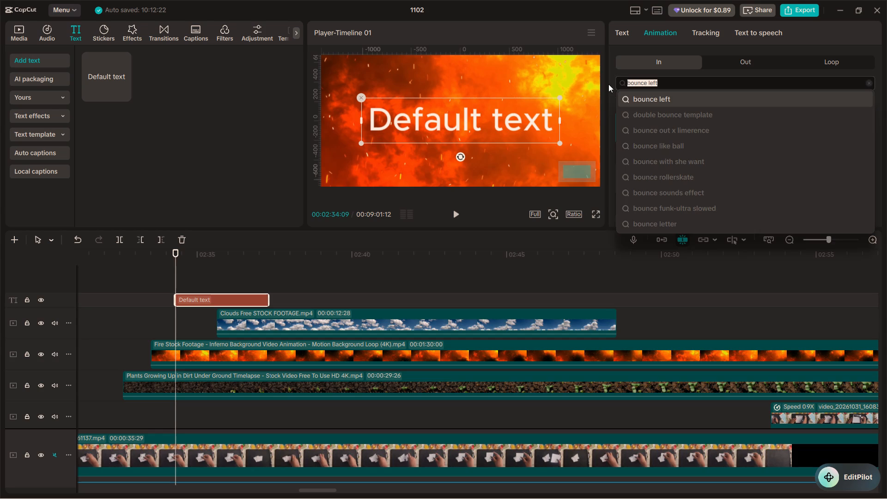
pyautogui.write('random rise')
pyautogui.press('Return')
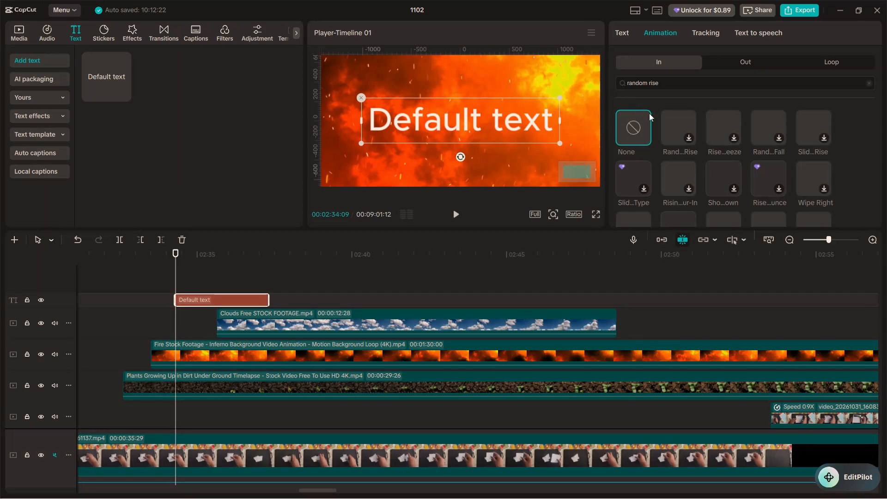
pyautogui.click(675, 140)
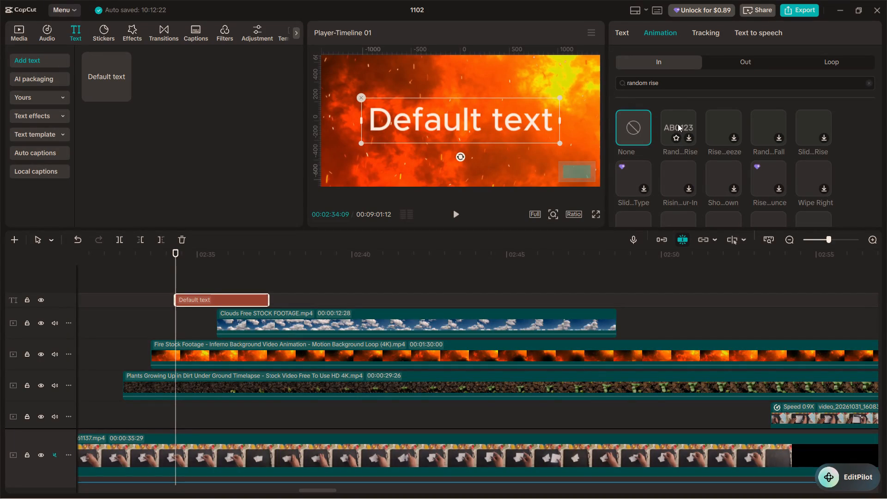
pyautogui.click(678, 118)
# Search the entrance animations for "manifest" and add the first Manifest animation to the favourites.
pyautogui.moveTo(670, 83); pyautogui.dragTo(655, 83)
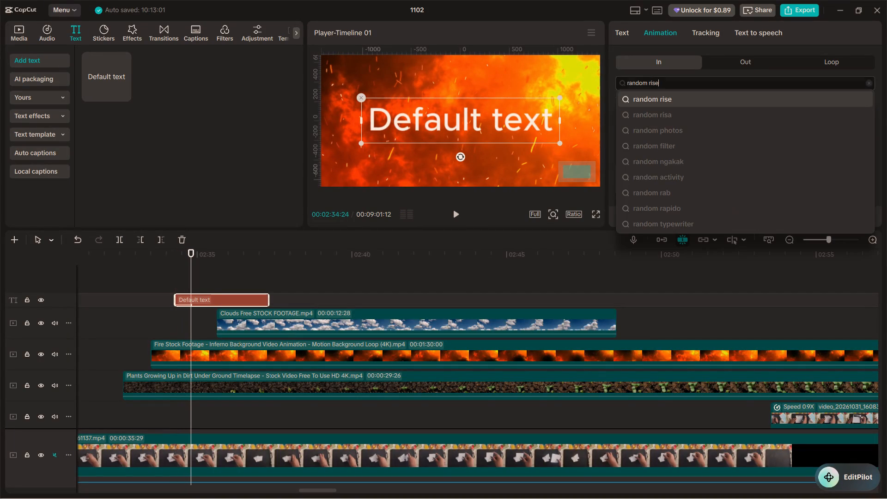
pyautogui.moveTo(655, 83); pyautogui.dragTo(615, 88)
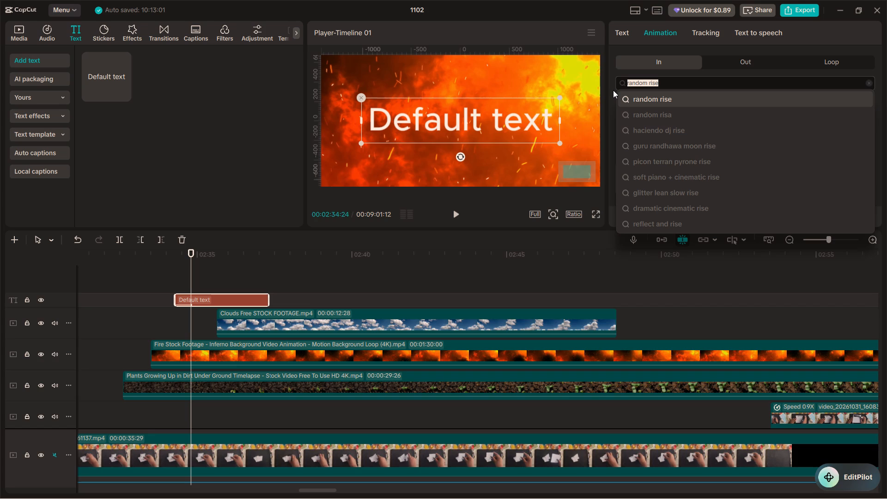
pyautogui.write('manifest')
pyautogui.press('Return')
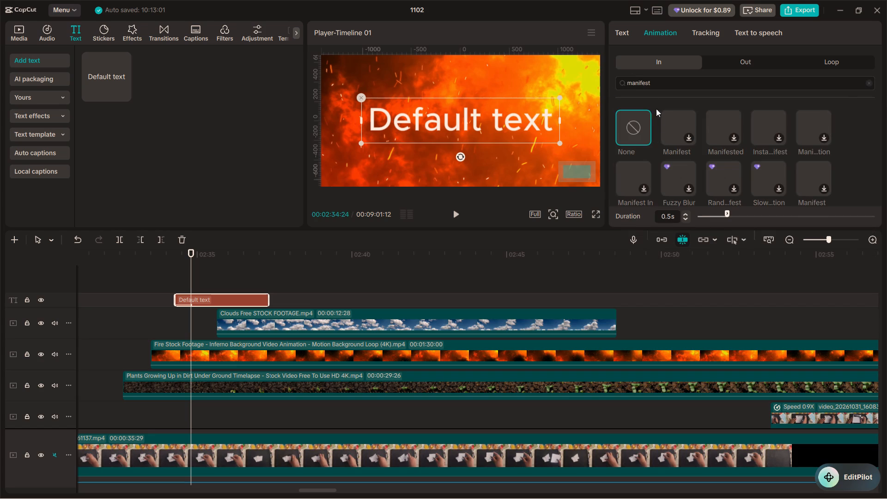
pyautogui.click(673, 139)
# Reselect the default text clip, return to its entrance animations and clear the manifest search.
pyautogui.click(146, 286)
pyautogui.click(188, 281)
pyautogui.click(193, 306)
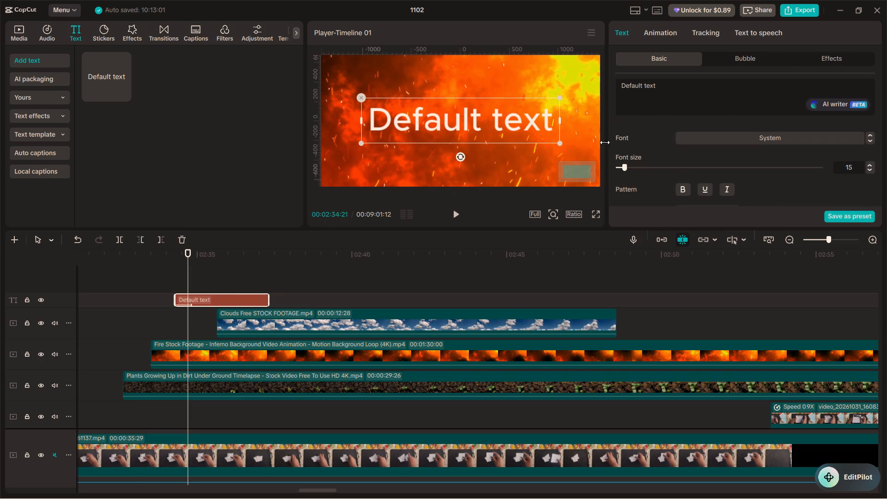
pyautogui.click(655, 39)
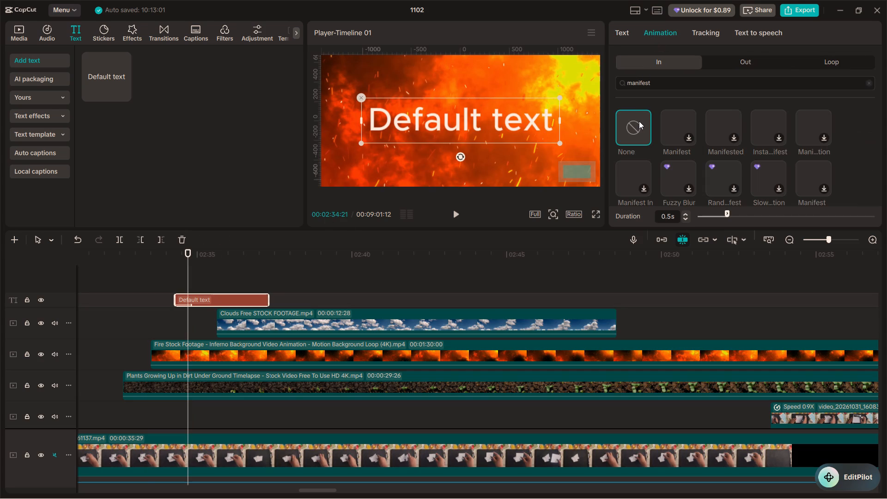
pyautogui.moveTo(656, 89); pyautogui.dragTo(634, 85)
pyautogui.press('BackSpace')
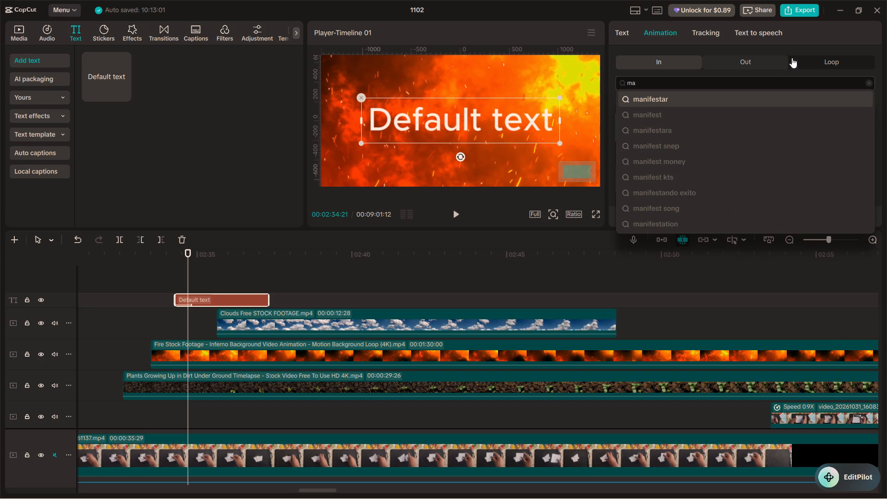
pyautogui.click(869, 80)
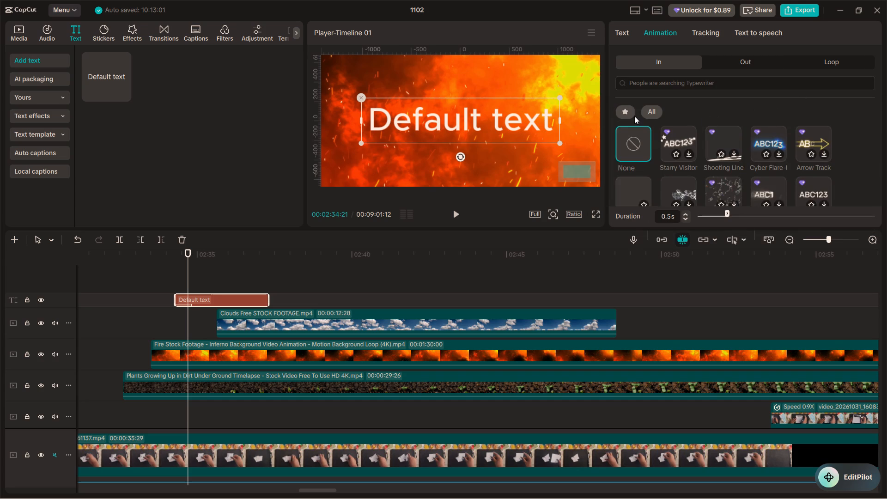
# Show the favourited entrance animations and play the timeline briefly from the start of the default text.
pyautogui.click(629, 113)
pyautogui.scroll(-1, 645, 119)
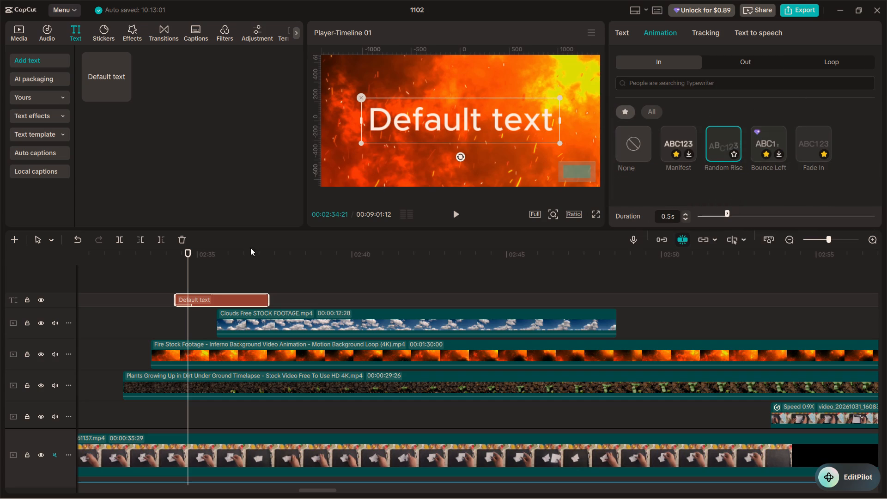
pyautogui.click(152, 280)
pyautogui.press('space')
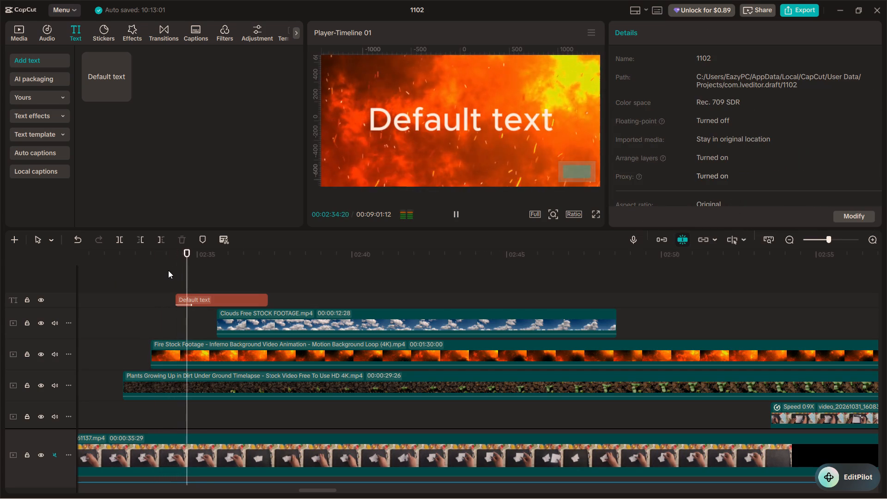
pyautogui.press('space')
# Delete the default text clip from above the fire and cloud footage after previewing it.
pyautogui.click(193, 296)
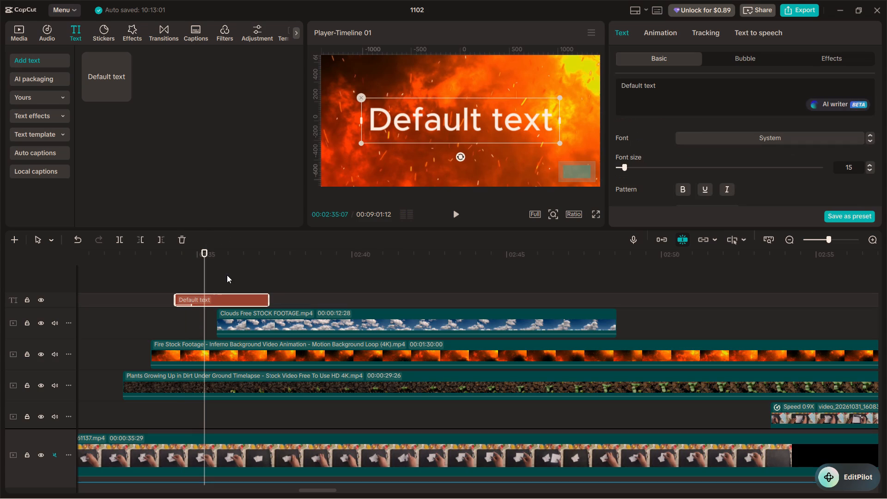
pyautogui.press('space')
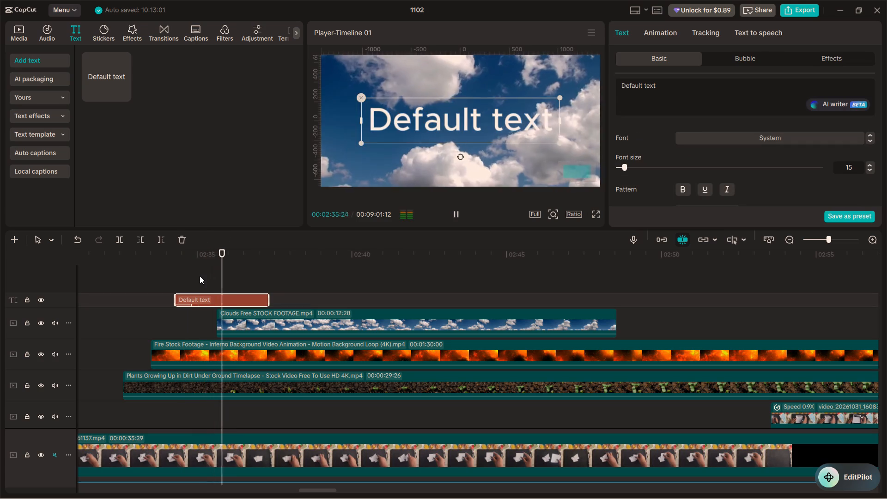
pyautogui.press('space')
pyautogui.press('BackSpace')
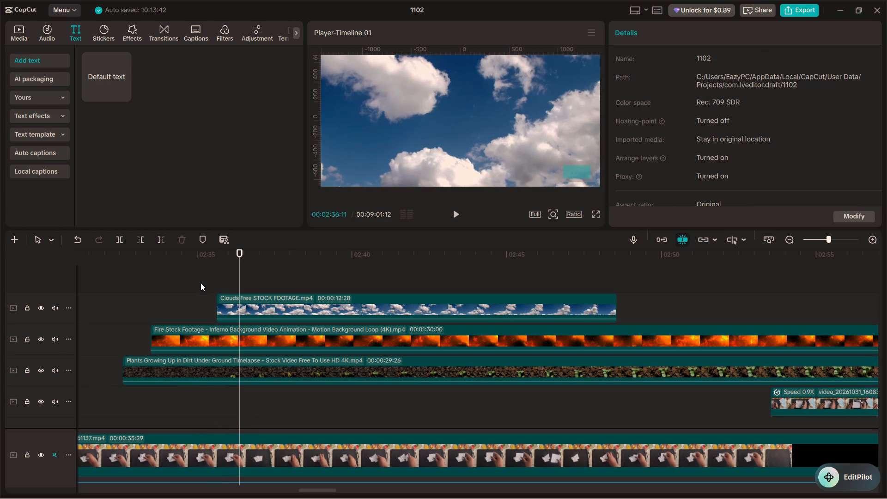
# Use the narration waveform to place the playhead at 00:02:34:15, just before the spoken phrase ahead of the clouds clip.
pyautogui.click(183, 289)
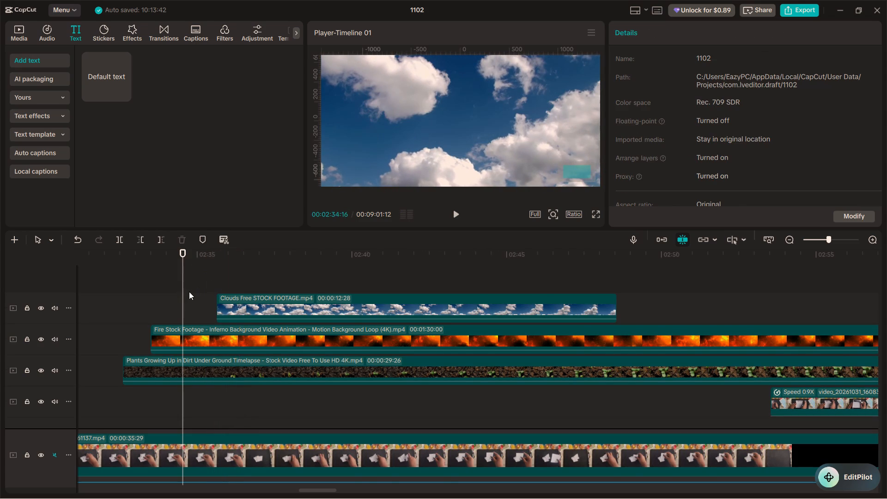
pyautogui.scroll(-11, 194, 315)
pyautogui.press('space')
pyautogui.press('space')
pyautogui.moveTo(201, 329); pyautogui.dragTo(194, 328)
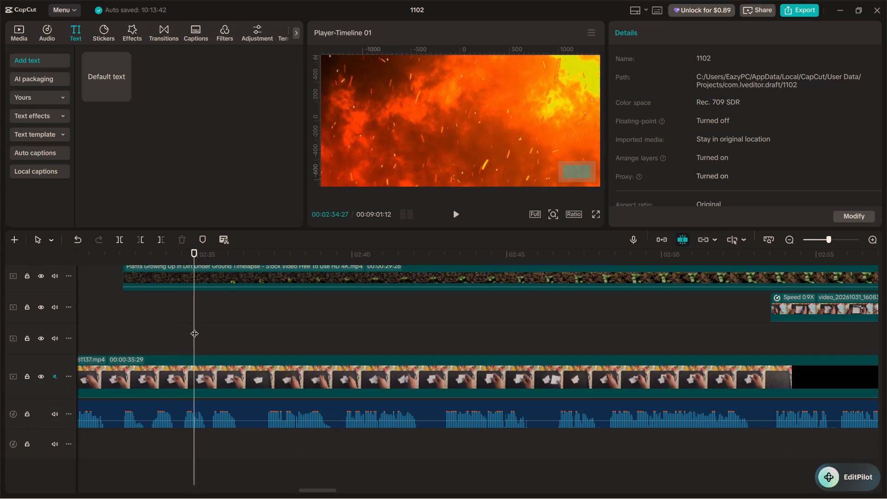
pyautogui.moveTo(194, 328); pyautogui.dragTo(183, 326)
pyautogui.click(183, 326)
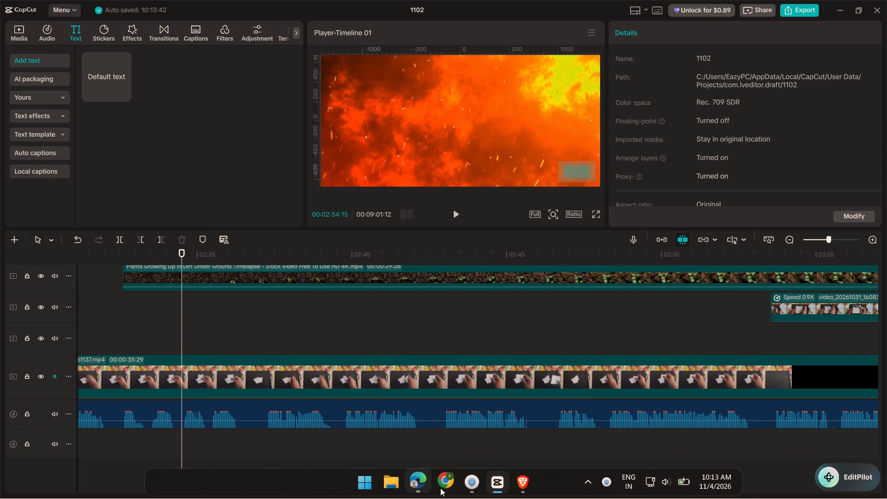
# Switch to Brave, dismiss the page-restore prompt, open YouTube and search for "water stock video".
pyautogui.click(517, 494)
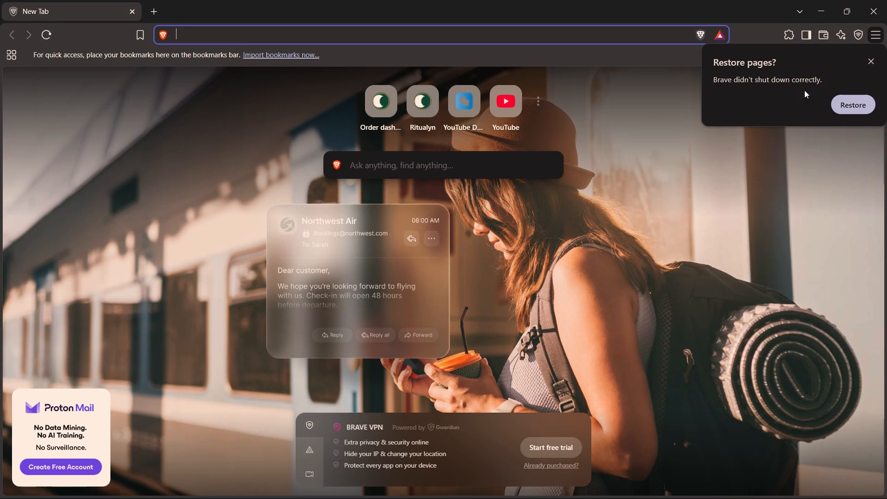
pyautogui.click(875, 56)
pyautogui.click(505, 110)
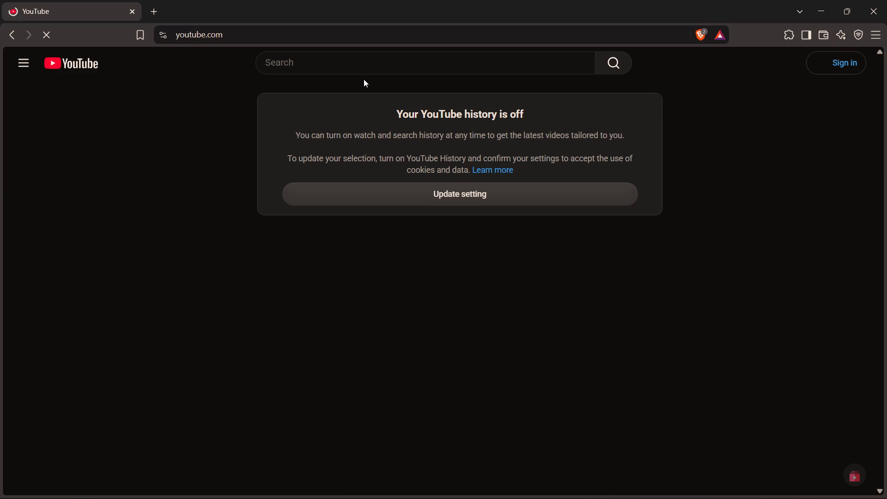
pyautogui.click(393, 68)
pyautogui.write('waters')
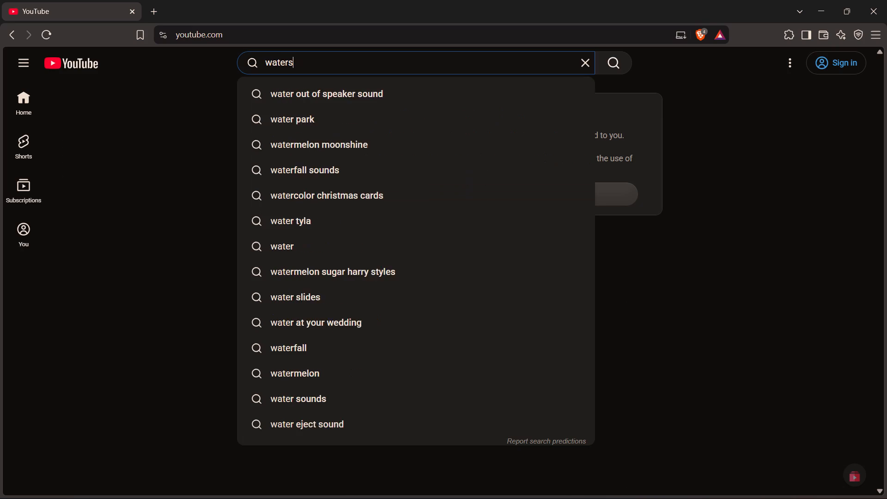
pyautogui.press('BackSpace')
pyautogui.press('space')
pyautogui.write('stokc')
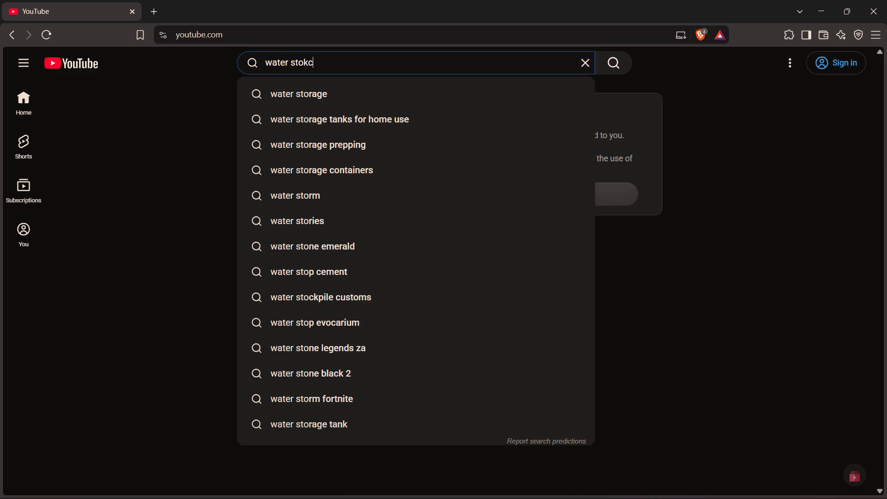
pyautogui.press('space')
pyautogui.press('BackSpace')
pyautogui.press('BackSpace')
pyautogui.press('BackSpace')
pyautogui.write('ck video')
pyautogui.press('Return')
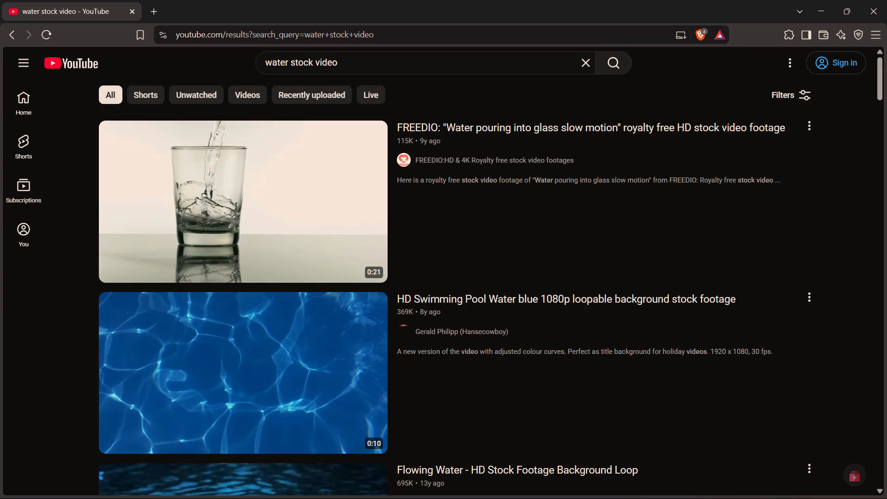
# Open FREEDIO's "Water splashing slow motion" stock footage from the results, hide the recommendations notice and pause the video.
pyautogui.scroll(-5, 324, 164)
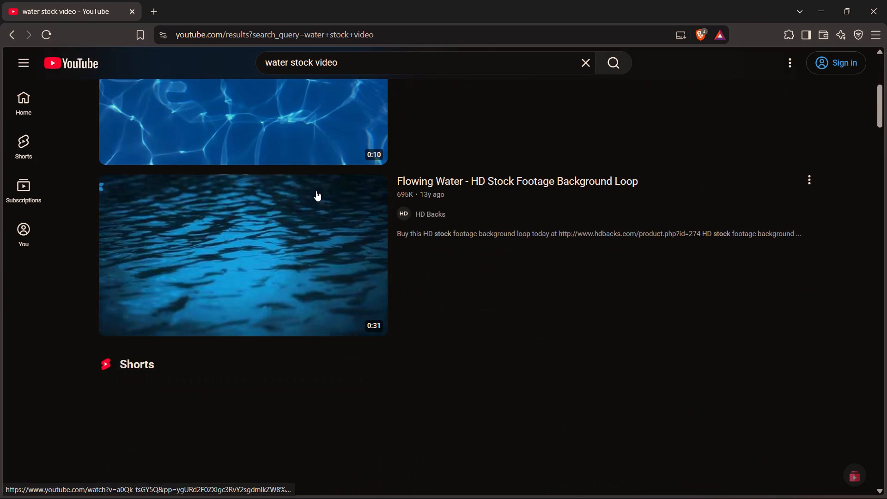
pyautogui.scroll(-4, 316, 191)
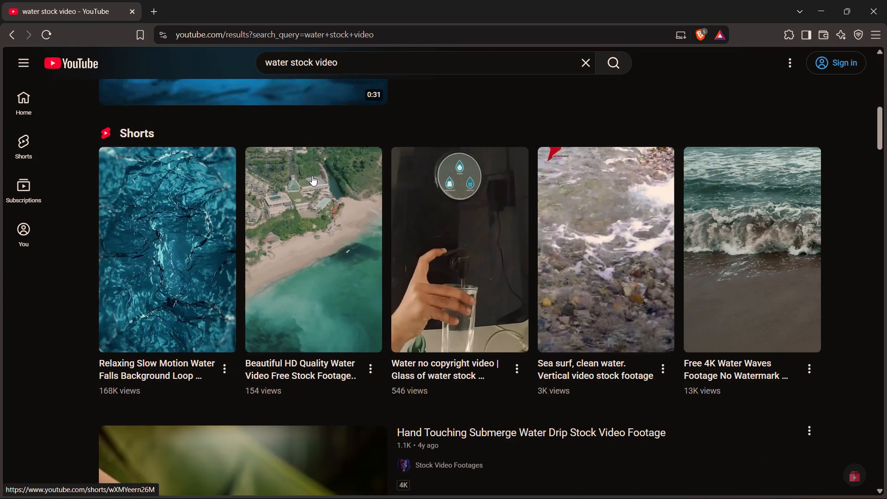
pyautogui.scroll(-3, 312, 176)
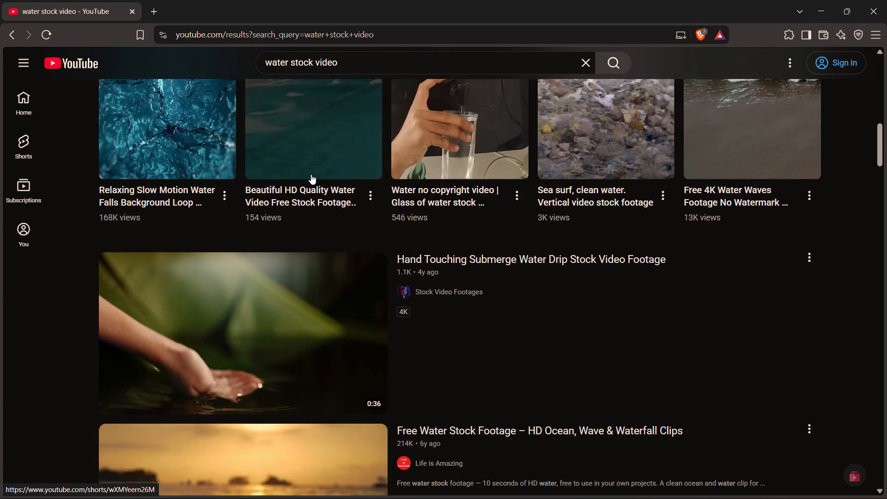
pyautogui.scroll(-4, 311, 174)
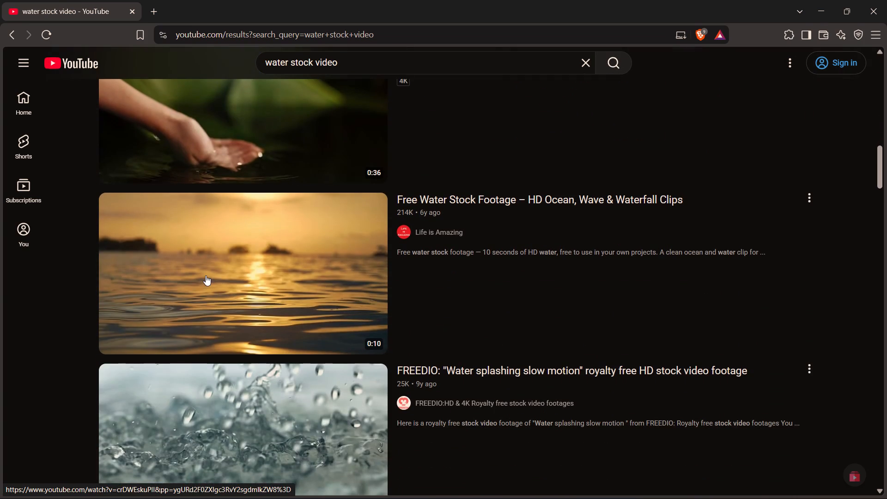
pyautogui.scroll(-2, 207, 264)
pyautogui.click(258, 328)
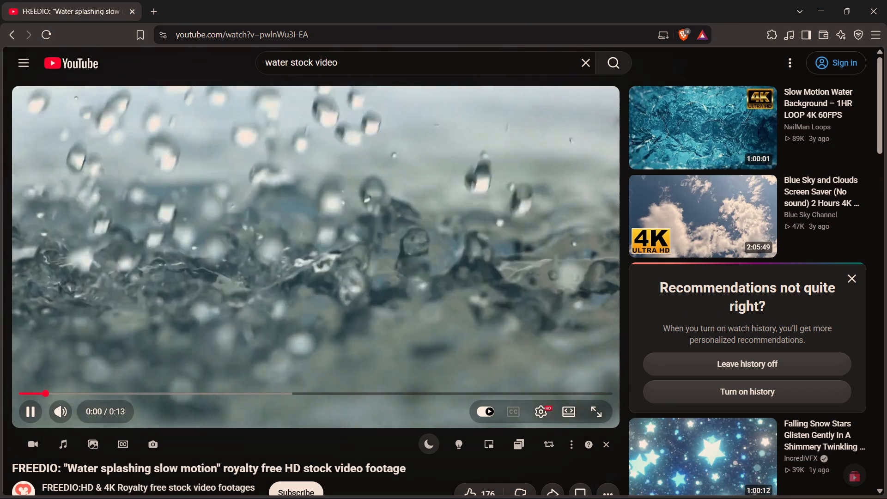
pyautogui.click(852, 282)
pyautogui.click(338, 323)
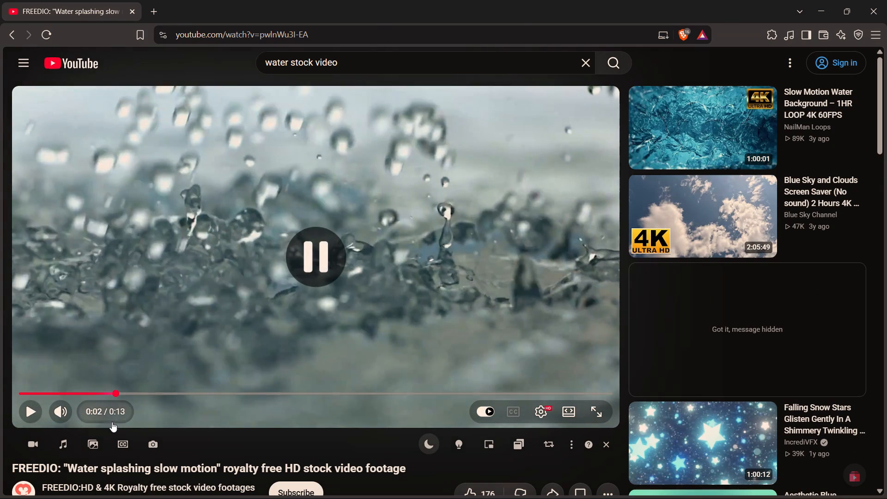
# Download the water splashing video as a 1080p MP4 and save it to the Downloads folder under its suggested name.
pyautogui.click(49, 440)
pyautogui.click(23, 443)
pyautogui.scroll(-6, 169, 376)
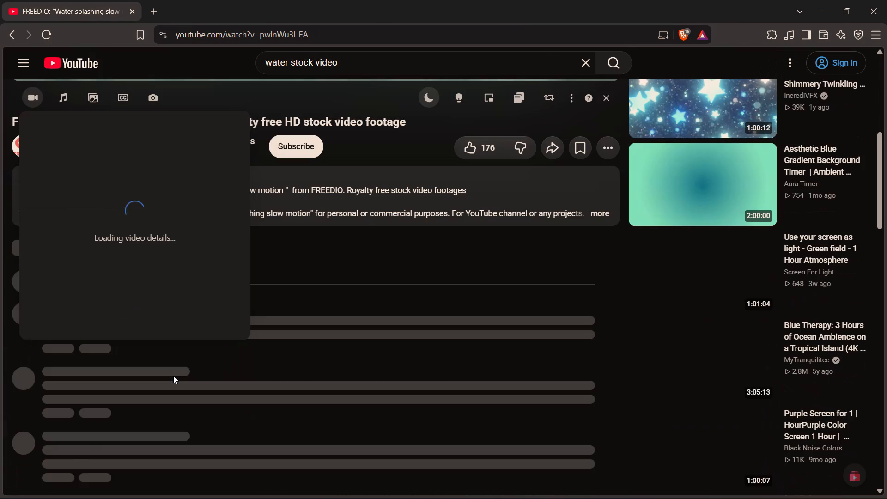
pyautogui.click(216, 229)
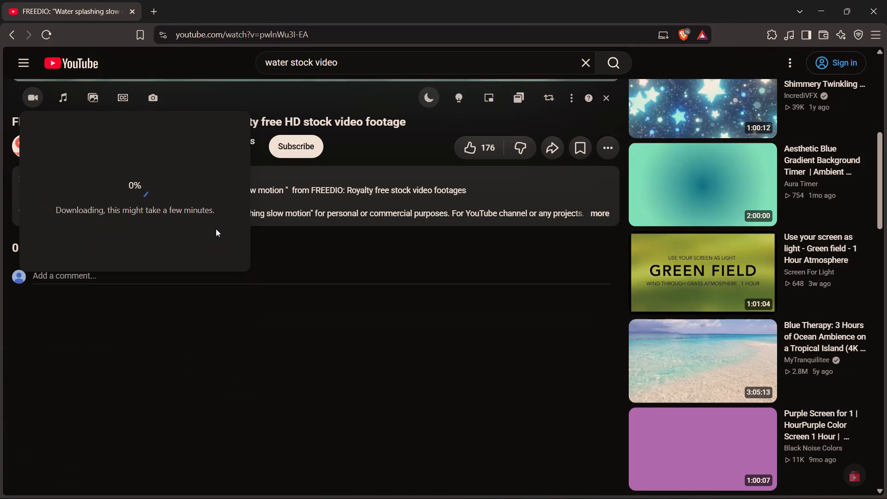
pyautogui.scroll(2, 362, 195)
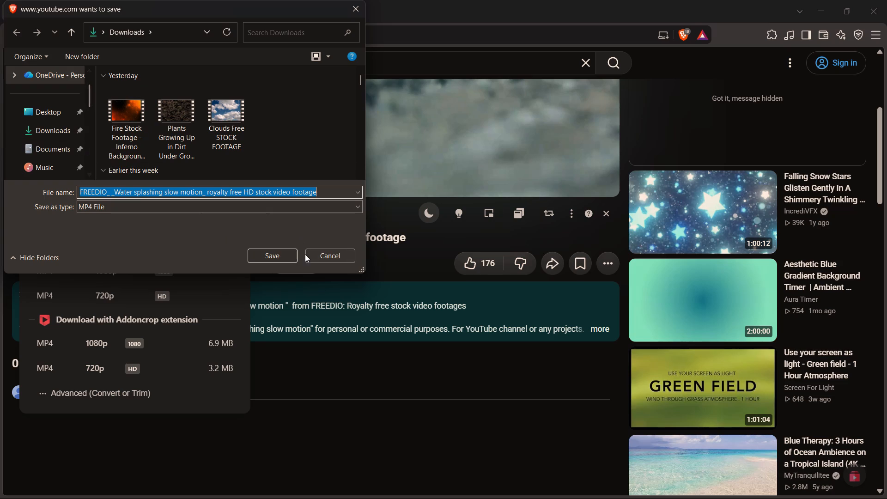
pyautogui.click(278, 254)
# Bring the downloaded water splashing file into the CapCut timeline, starting at the playhead at 00:02:34:15.
pyautogui.moveTo(652, 67); pyautogui.dragTo(464, 441)
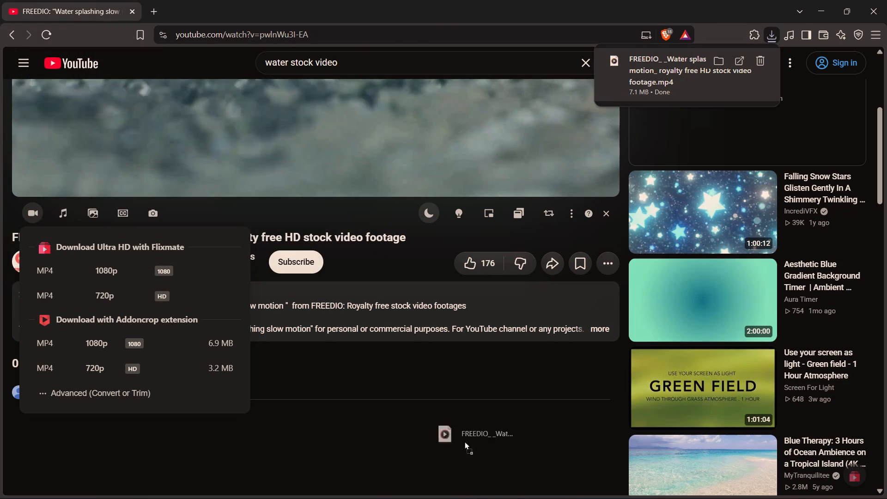
pyautogui.moveTo(464, 441); pyautogui.dragTo(214, 331)
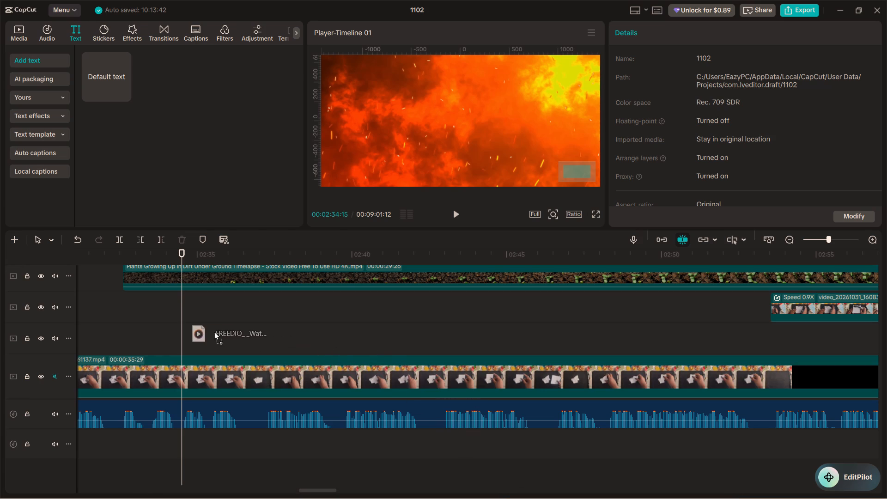
pyautogui.moveTo(214, 331); pyautogui.dragTo(180, 331)
# Move the water splashing clip onto its own track between the clouds and fire clips, keeping its start at 00:02:34:15.
pyautogui.scroll(7, 226, 306)
pyautogui.scroll(-2, 226, 306)
pyautogui.moveTo(213, 408); pyautogui.dragTo(212, 386)
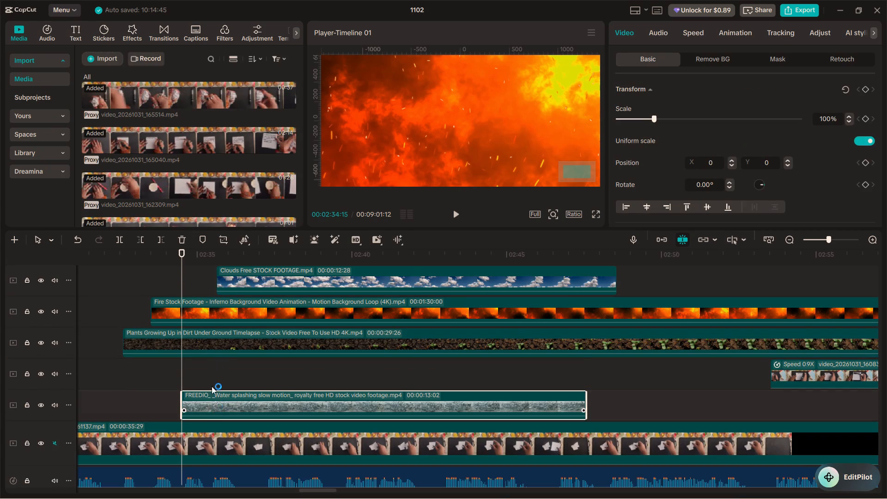
pyautogui.moveTo(212, 386); pyautogui.dragTo(212, 275)
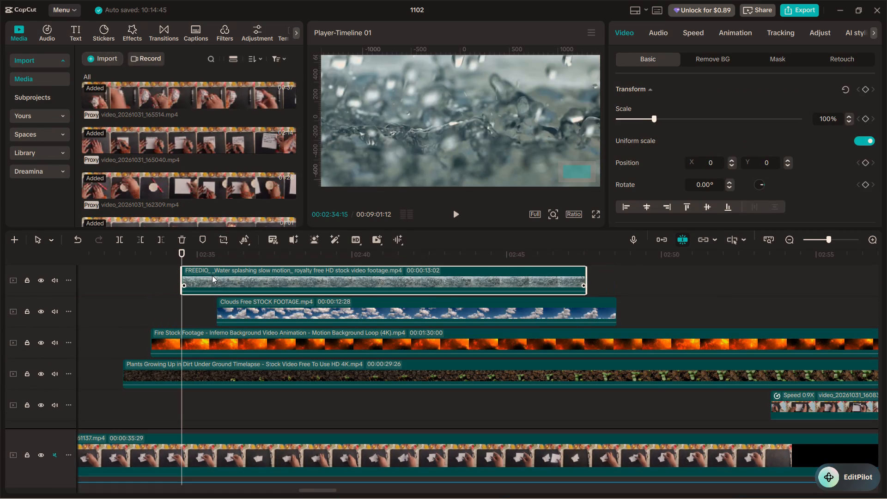
pyautogui.moveTo(214, 278); pyautogui.dragTo(215, 330)
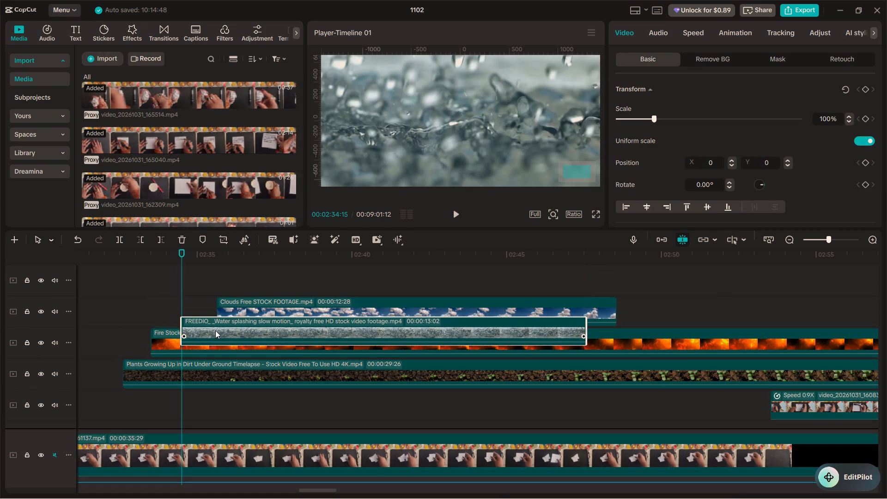
pyautogui.moveTo(215, 330); pyautogui.dragTo(215, 333)
# Play back the plants, fire, water and clouds sequence from 00:02:32:12, zooming the preview out slightly to check the overlays.
pyautogui.click(116, 318)
pyautogui.press('c')
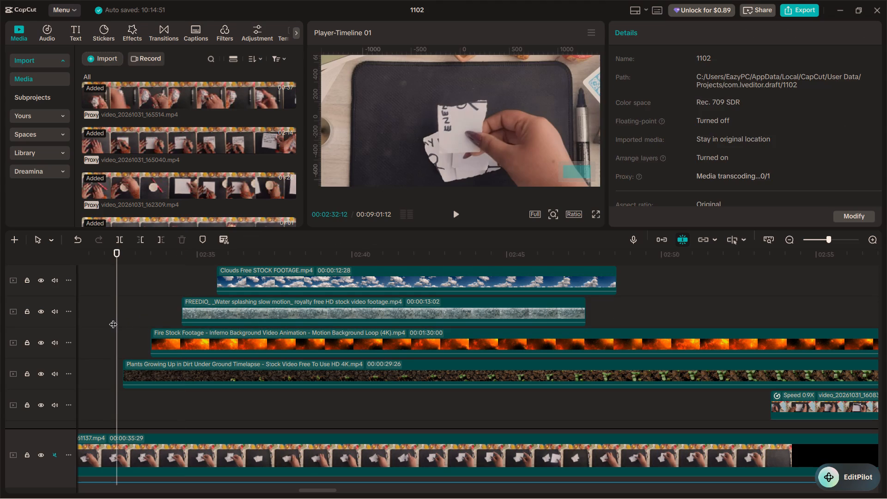
pyautogui.press('c')
pyautogui.press('space')
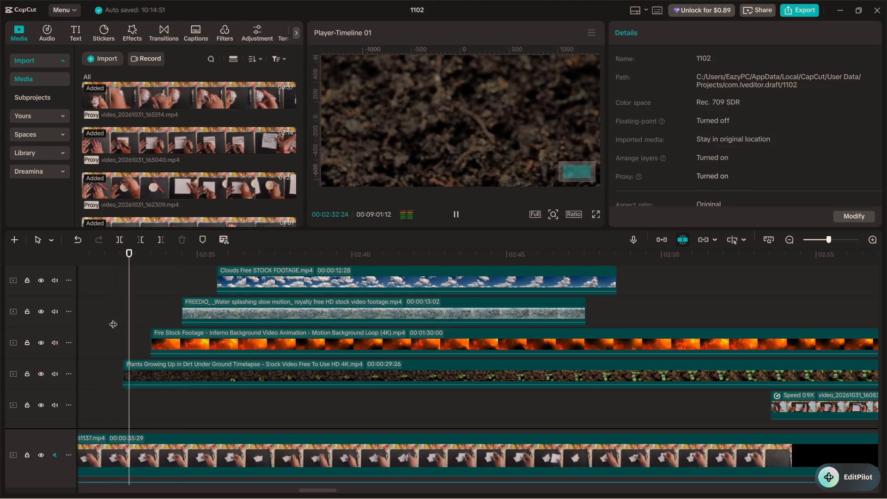
pyautogui.press('space')
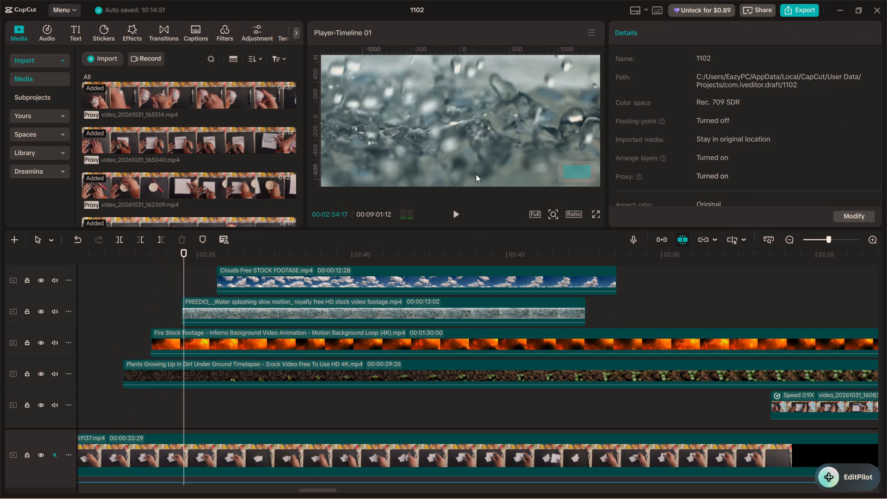
pyautogui.click(553, 213)
pyautogui.click(536, 238)
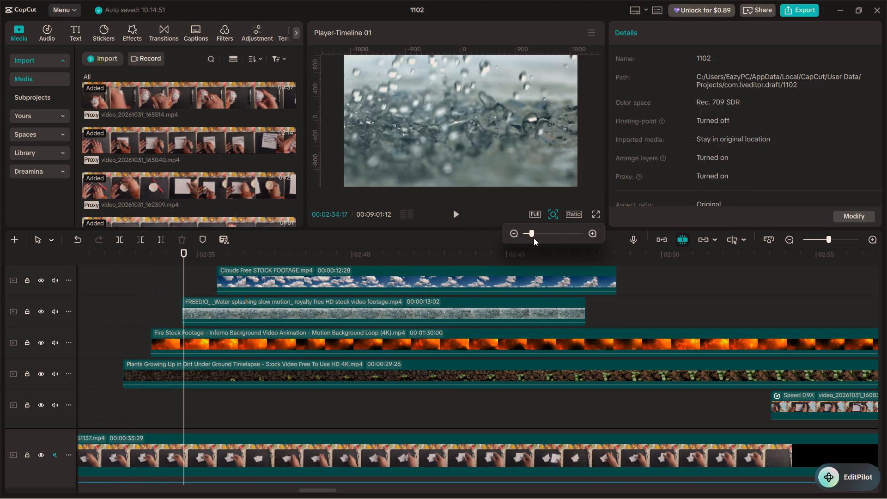
pyautogui.press('space')
pyautogui.click(183, 268)
pyautogui.click(172, 273)
pyautogui.press('space')
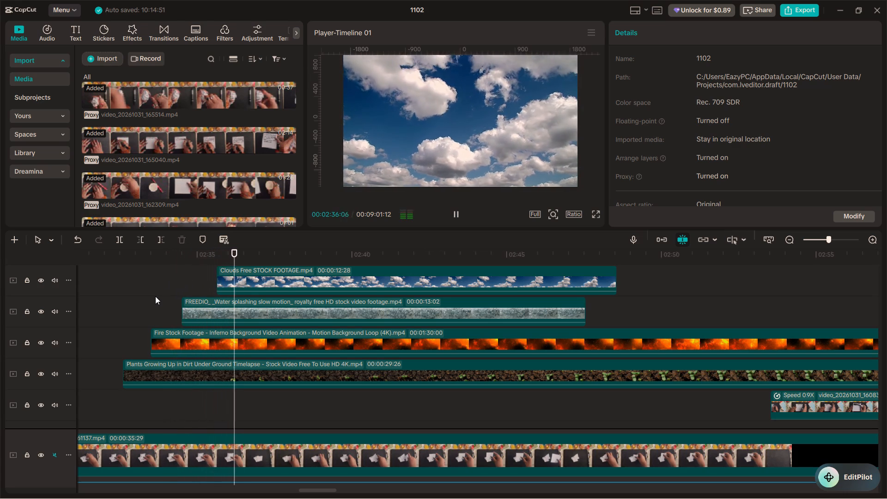
pyautogui.press('space')
# Split the clouds, water, fire and plants clips together at 00:02:37:08 and delete everything after the cut.
pyautogui.scroll(6, 191, 317)
pyautogui.scroll(-7, 191, 317)
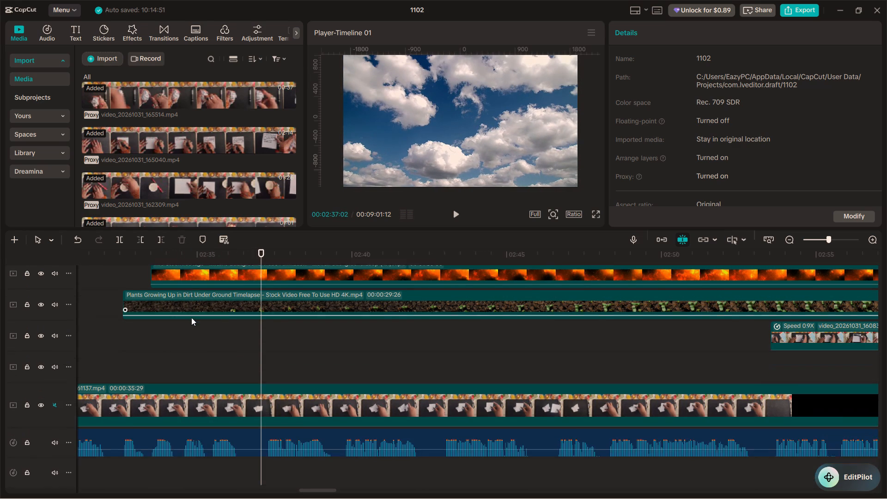
pyautogui.scroll(-3, 191, 317)
pyautogui.press('space')
pyautogui.press('space')
pyautogui.click(270, 312)
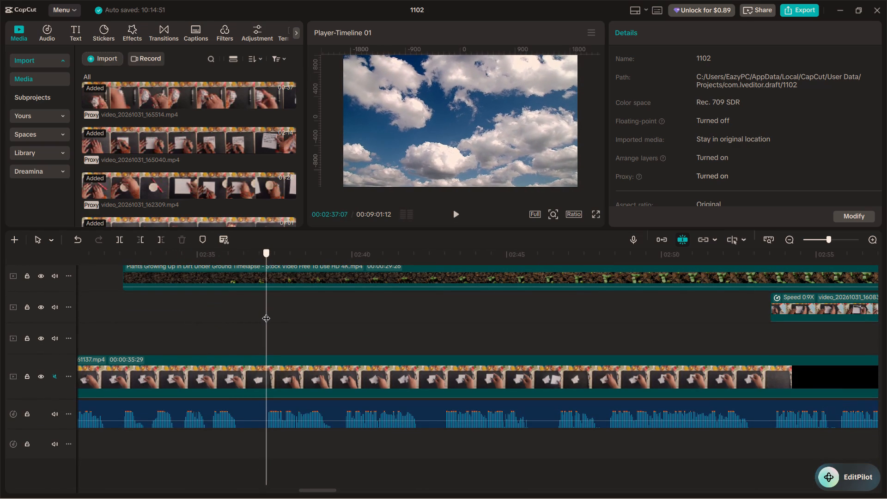
pyautogui.scroll(8, 267, 312)
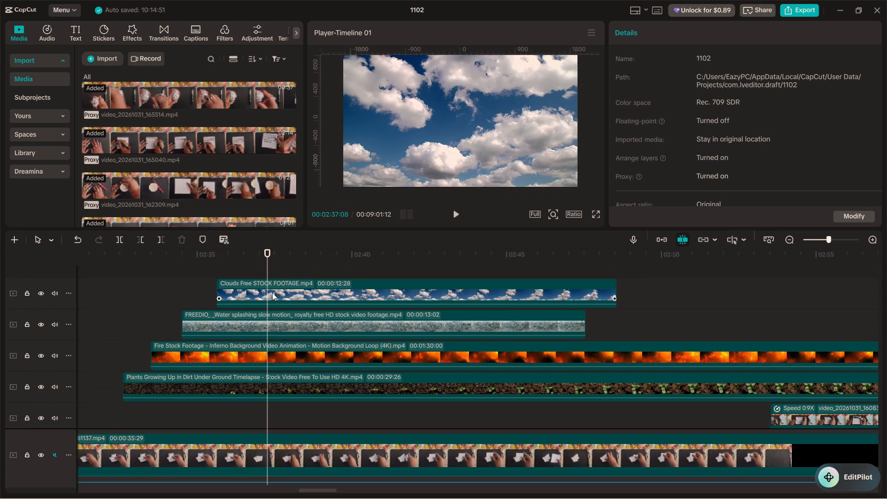
pyautogui.moveTo(285, 411); pyautogui.dragTo(272, 281)
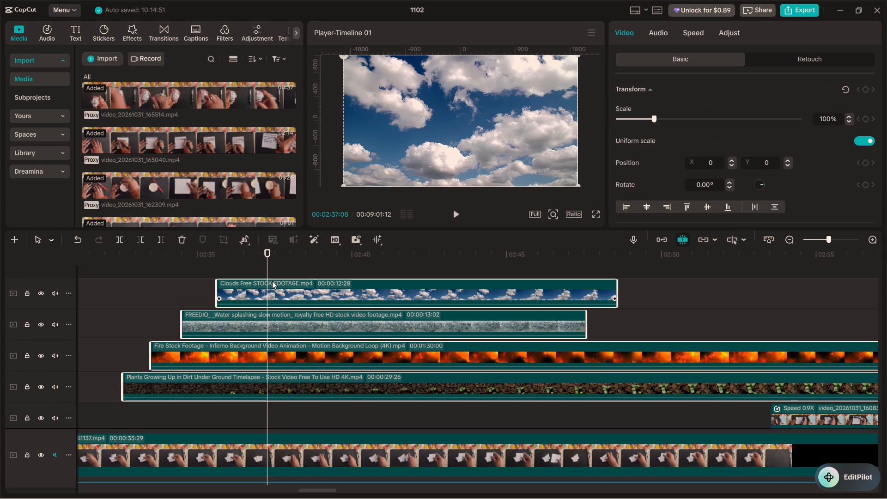
pyautogui.hotkey('ctrl', 'b')
pyautogui.press('BackSpace')
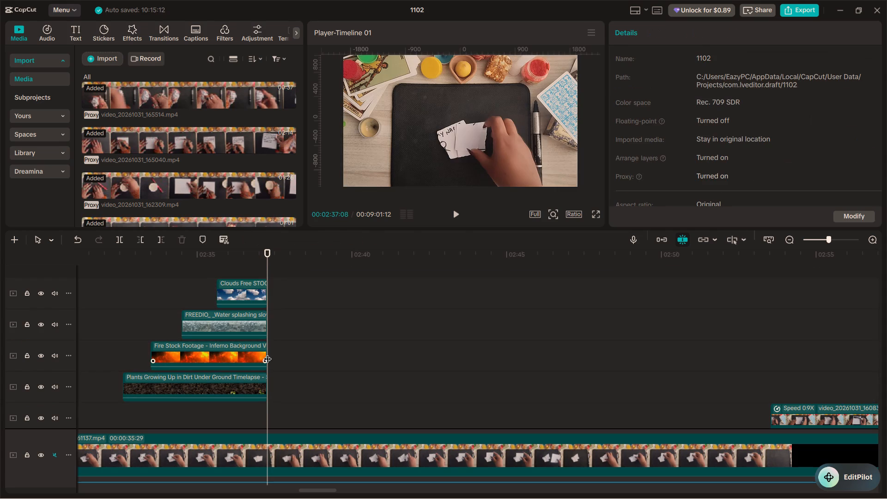
# Shorten the plants, fire and water clips so each ends exactly where the next overlay above it begins.
pyautogui.click(238, 388)
pyautogui.moveTo(266, 388); pyautogui.dragTo(155, 384)
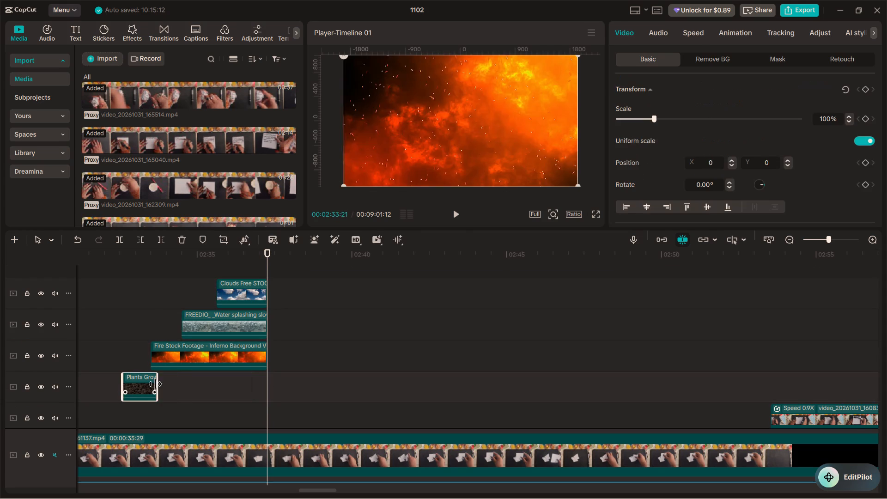
pyautogui.moveTo(155, 384); pyautogui.dragTo(149, 382)
pyautogui.click(209, 343)
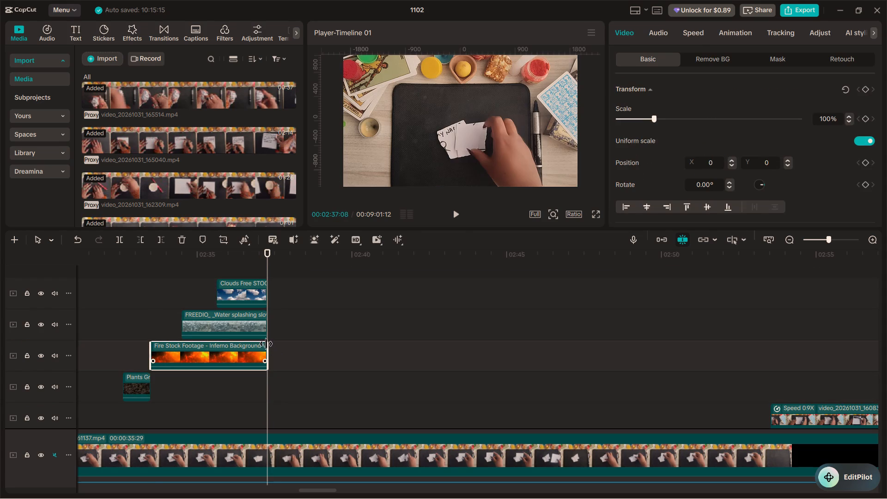
pyautogui.moveTo(266, 344); pyautogui.dragTo(182, 348)
pyautogui.click(235, 319)
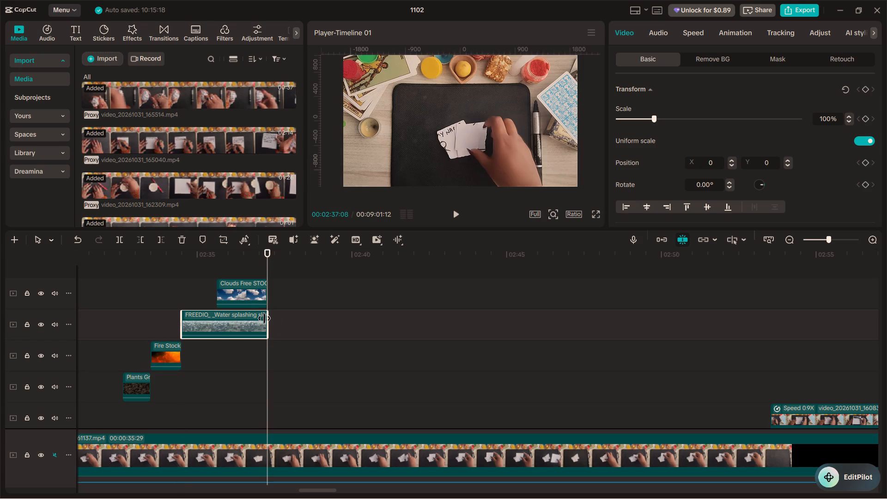
pyautogui.moveTo(264, 318); pyautogui.dragTo(215, 317)
# Play back from 00:02:36:00 through the end of the clouds clip and the following hand footage.
pyautogui.click(228, 341)
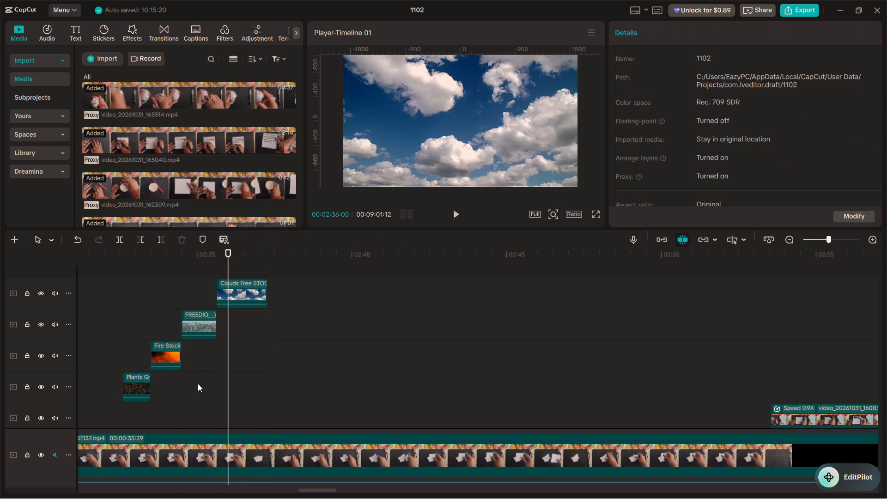
pyautogui.press('space')
pyautogui.scroll(-4, 219, 375)
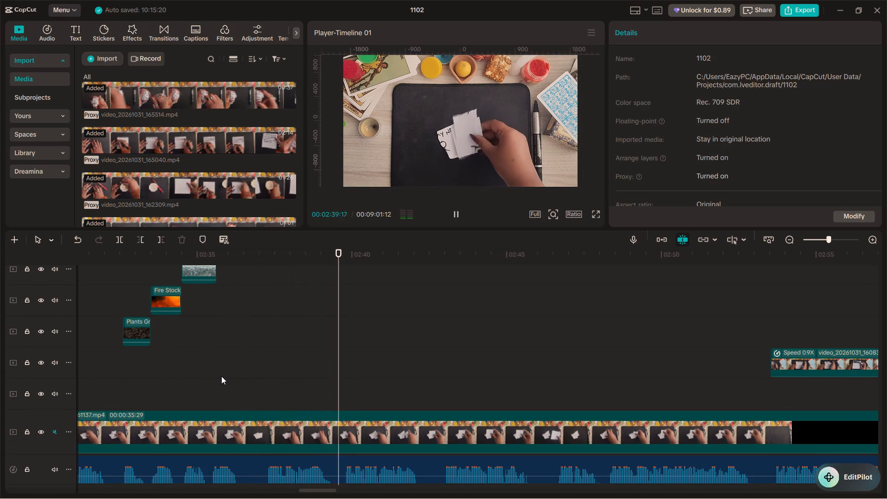
pyautogui.press('space')
pyautogui.press('space')
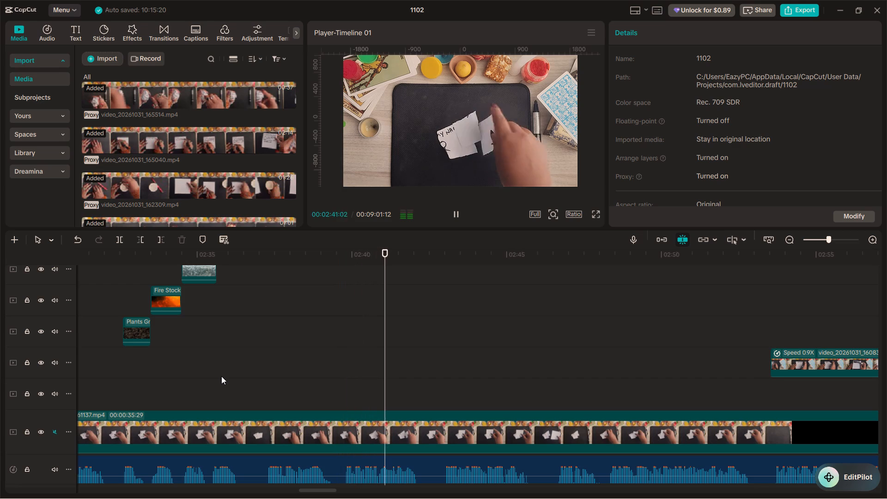
pyautogui.press('space')
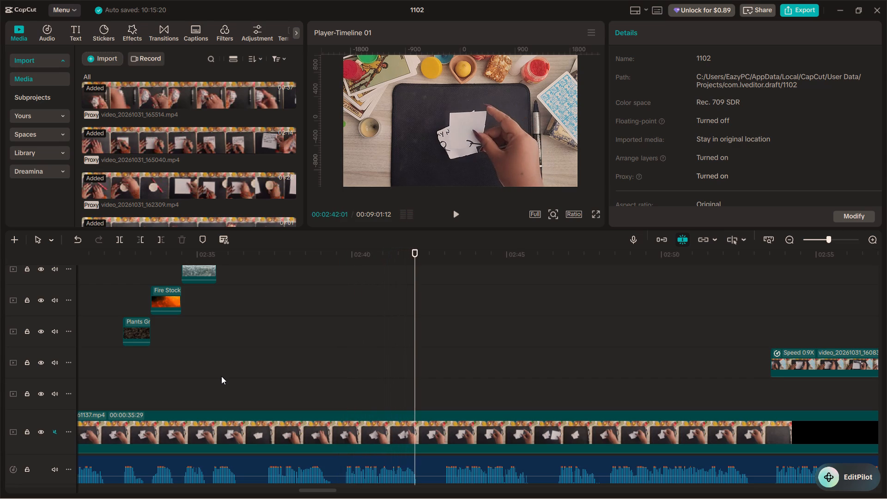
pyautogui.keyDown('ctrl'); pyautogui.scroll(-7, 221, 376); pyautogui.keyUp('ctrl')
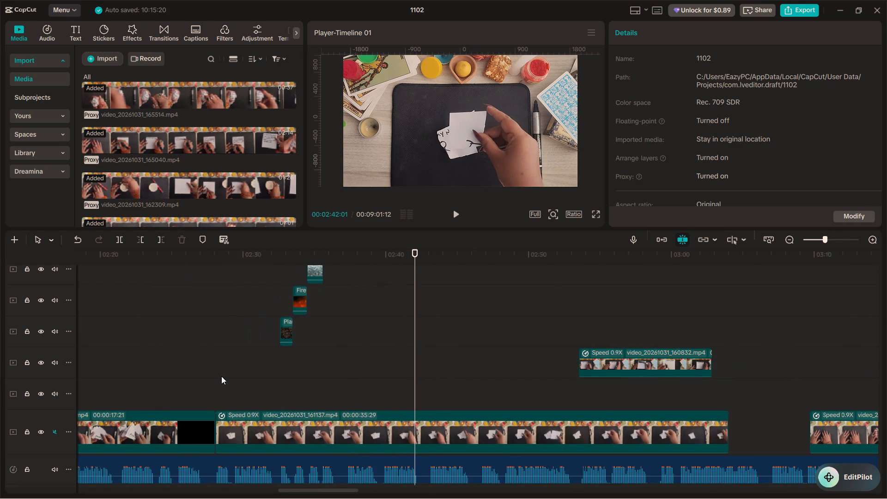
pyautogui.keyDown('ctrl'); pyautogui.scroll(-1, 221, 376); pyautogui.keyUp('ctrl')
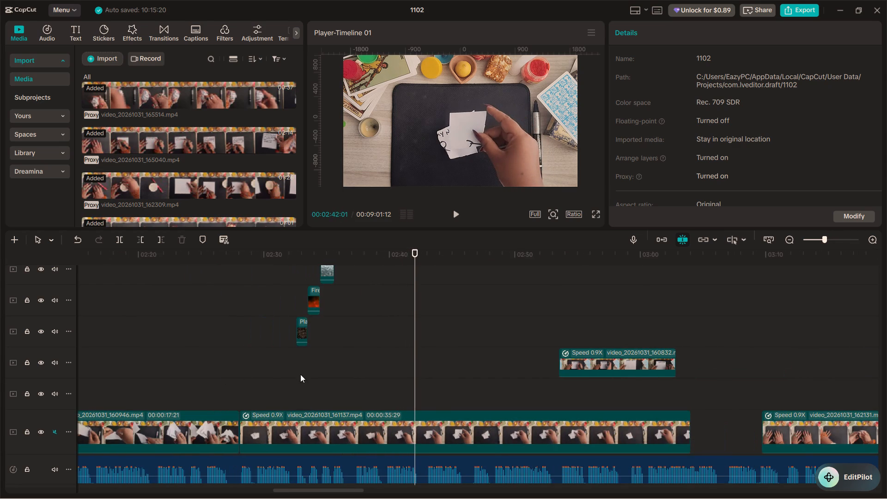
# Play back the hand footage and narration before the plants clip, restarting from about 00:02:29.
pyautogui.click(278, 371)
pyautogui.press('space')
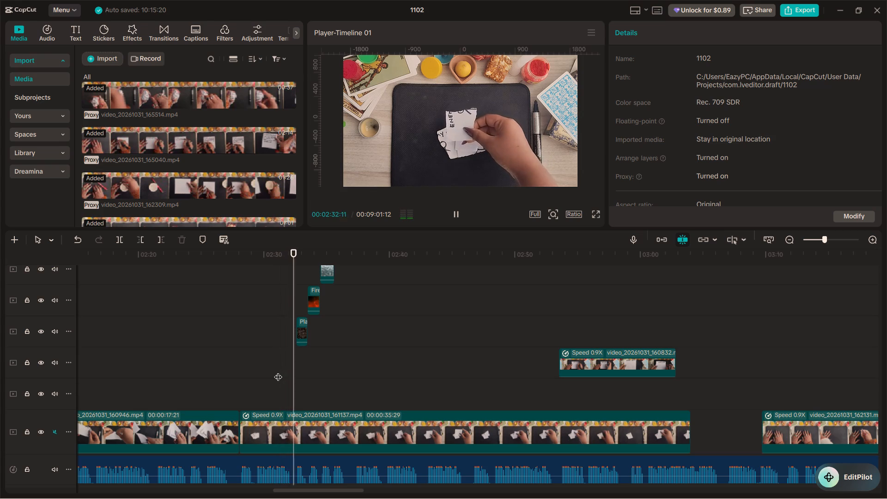
pyautogui.press('space')
pyautogui.keyDown('ctrl'); pyautogui.scroll(3, 278, 371); pyautogui.keyUp('ctrl')
pyautogui.keyDown('ctrl'); pyautogui.scroll(-3, 278, 371); pyautogui.keyUp('ctrl')
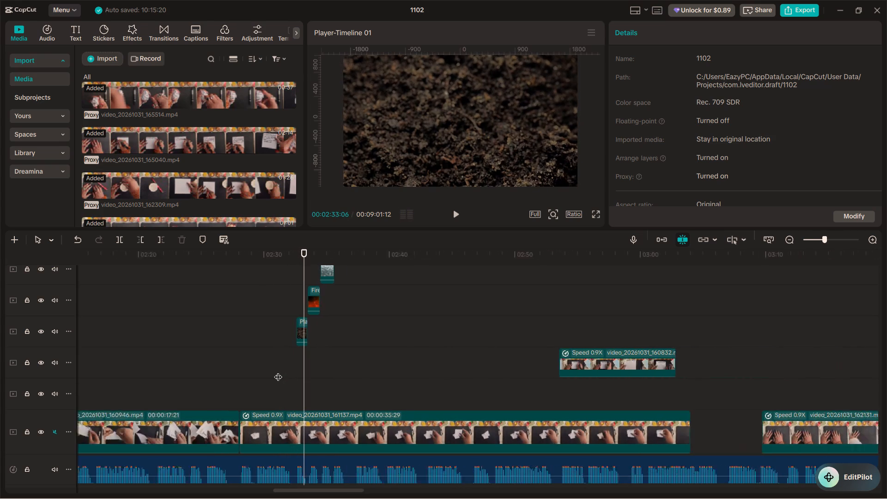
pyautogui.keyDown('ctrl'); pyautogui.scroll(10, 278, 371); pyautogui.keyUp('ctrl')
pyautogui.click(175, 375)
pyautogui.click(161, 380)
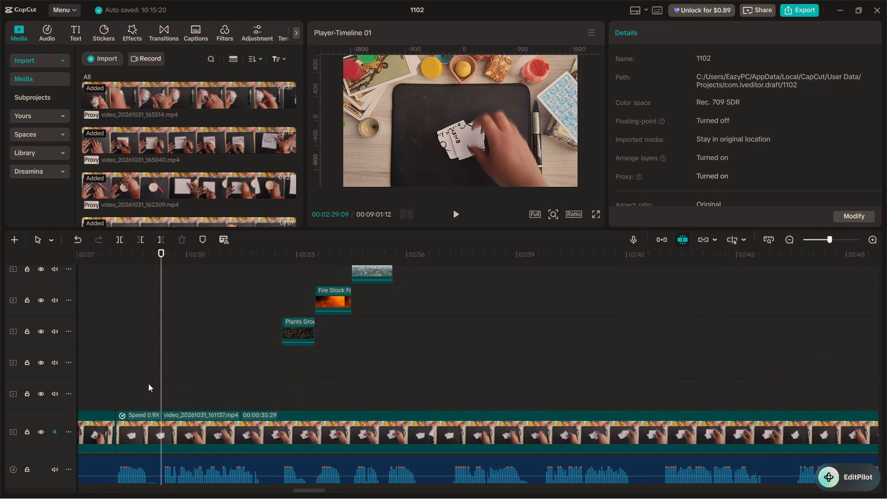
pyautogui.click(148, 383)
pyautogui.press('space')
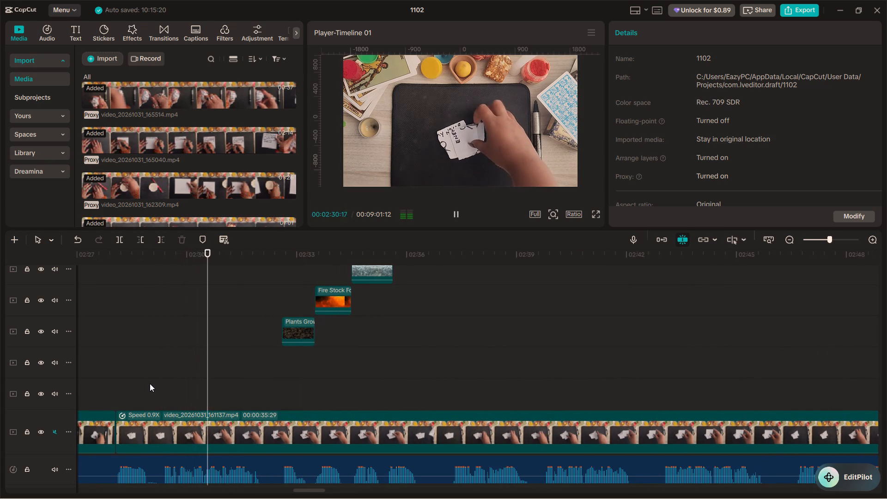
pyautogui.press('space')
pyautogui.press('space')
pyautogui.press('space')
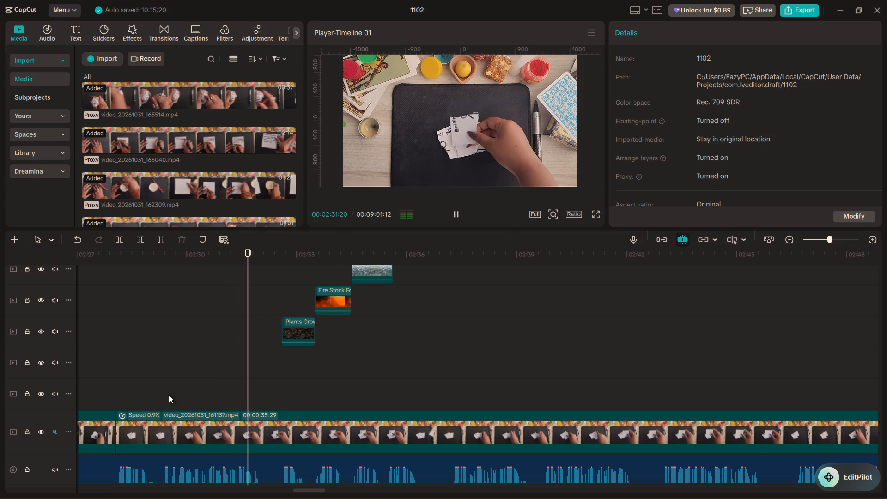
# Split the main-track clip video_20261031_161137.mp4 at 00:02:29:11 and delete the short piece before the cut.
pyautogui.click(202, 434)
pyautogui.moveTo(248, 389); pyautogui.dragTo(238, 388)
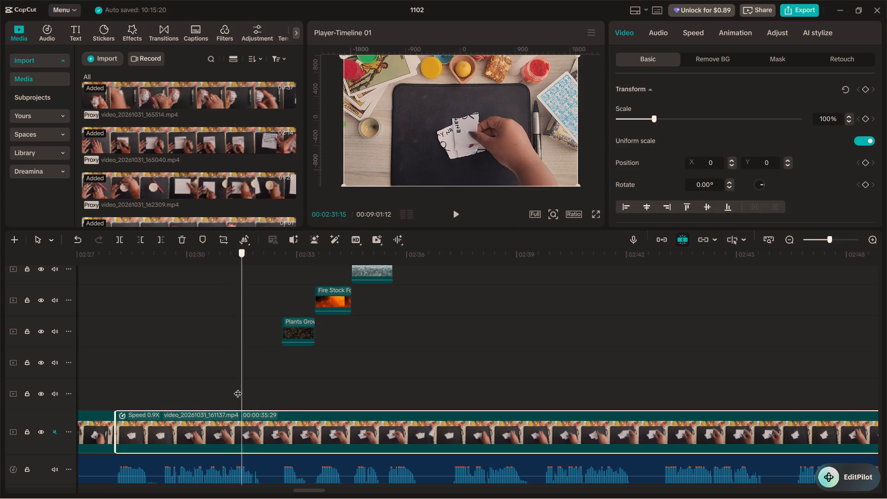
pyautogui.moveTo(238, 388); pyautogui.dragTo(168, 376)
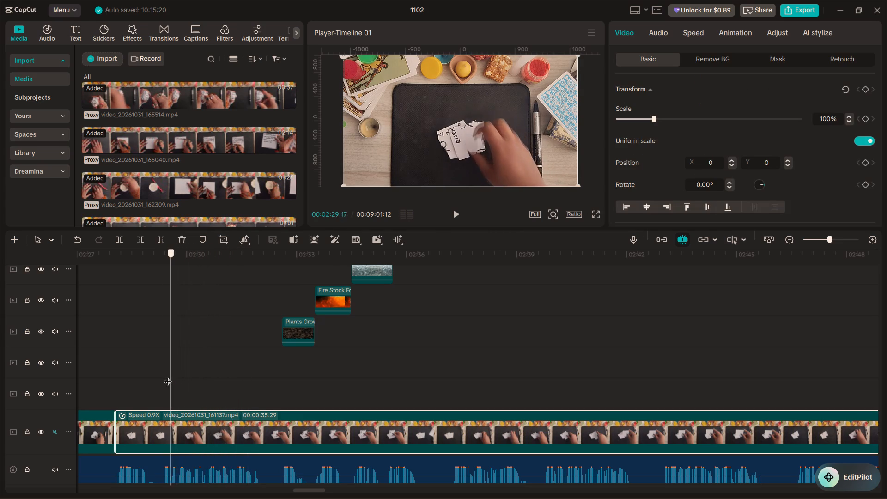
pyautogui.moveTo(168, 376); pyautogui.dragTo(163, 375)
pyautogui.click(165, 427)
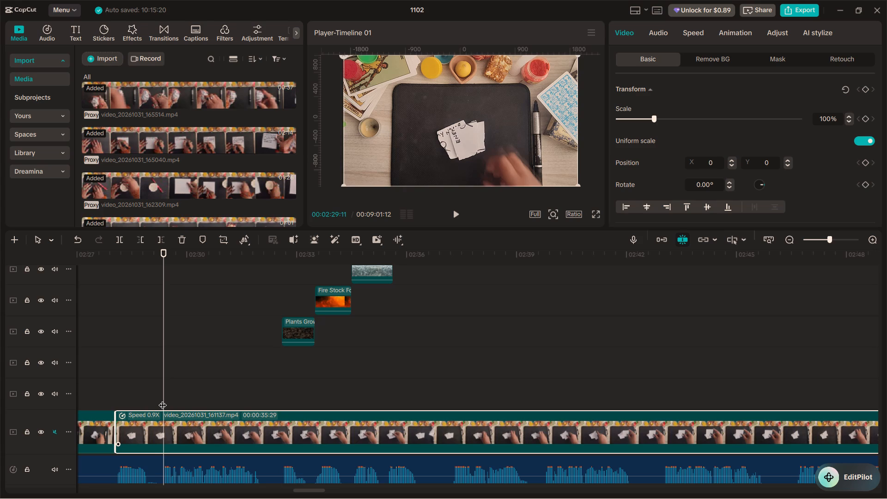
pyautogui.hotkey('ctrl', 'b')
pyautogui.click(139, 428)
pyautogui.press('BackSpace')
# Set the smooth slow-mo method of the remaining video_20261031_161137.mp4 clip to Optical flow.
pyautogui.click(177, 426)
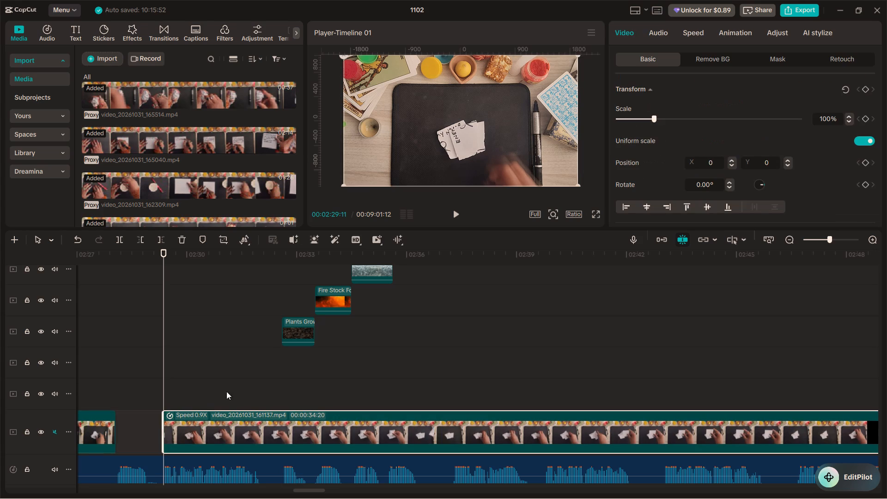
pyautogui.click(696, 37)
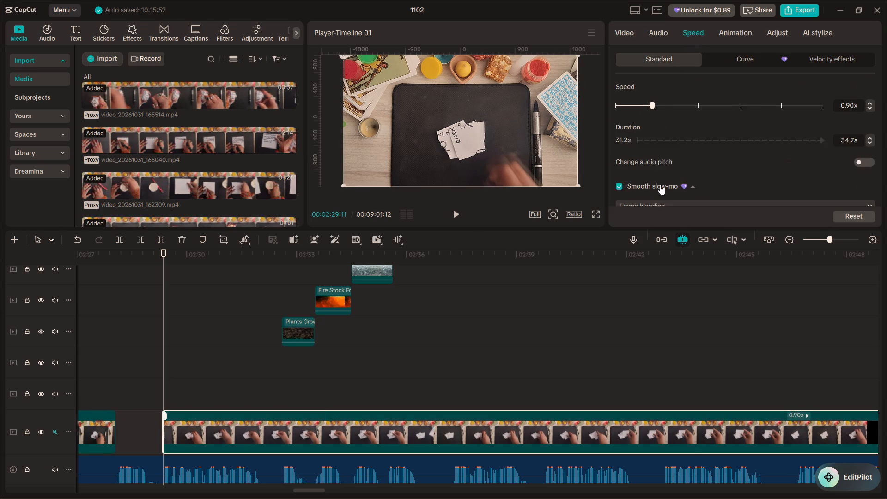
pyautogui.scroll(-3, 673, 172)
pyautogui.click(670, 172)
pyautogui.click(658, 226)
# Move video_20261031_161137.mp4 onto the empty track above the main track, starting where the clouds clip begins.
pyautogui.keyDown('ctrl'); pyautogui.scroll(-2, 339, 350); pyautogui.keyUp('ctrl')
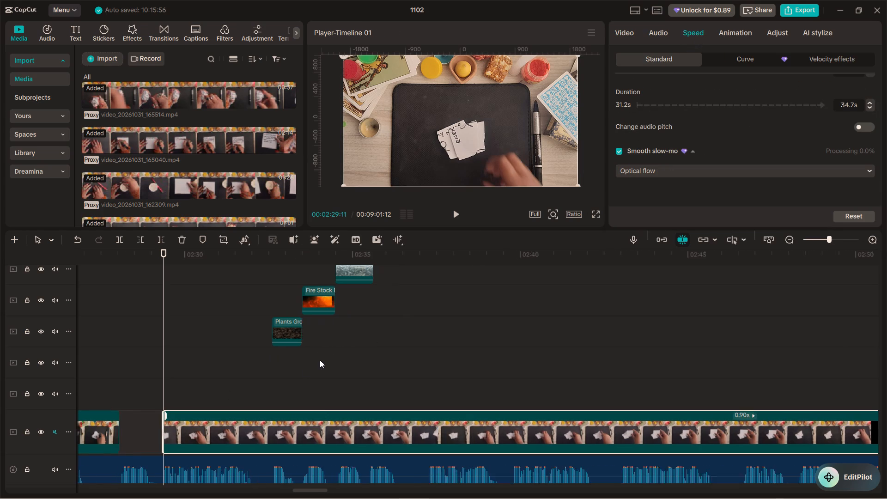
pyautogui.keyDown('ctrl'); pyautogui.scroll(-9, 320, 360); pyautogui.keyUp('ctrl')
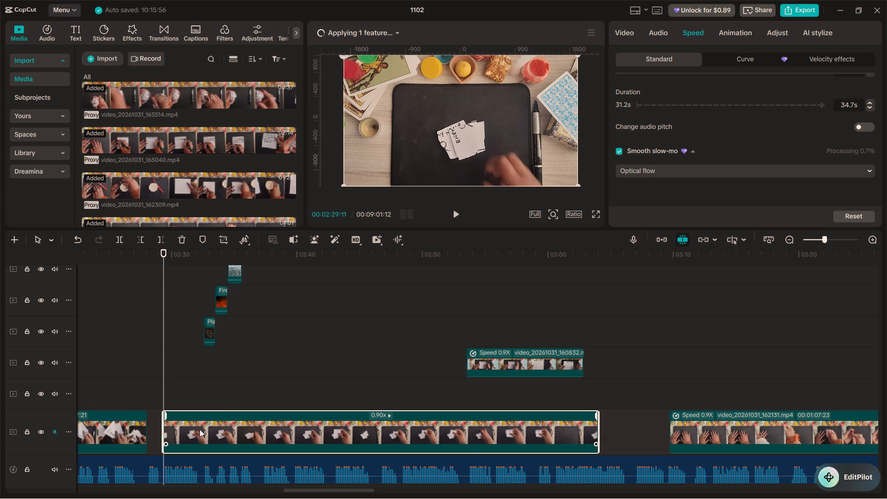
pyautogui.moveTo(200, 429); pyautogui.dragTo(275, 424)
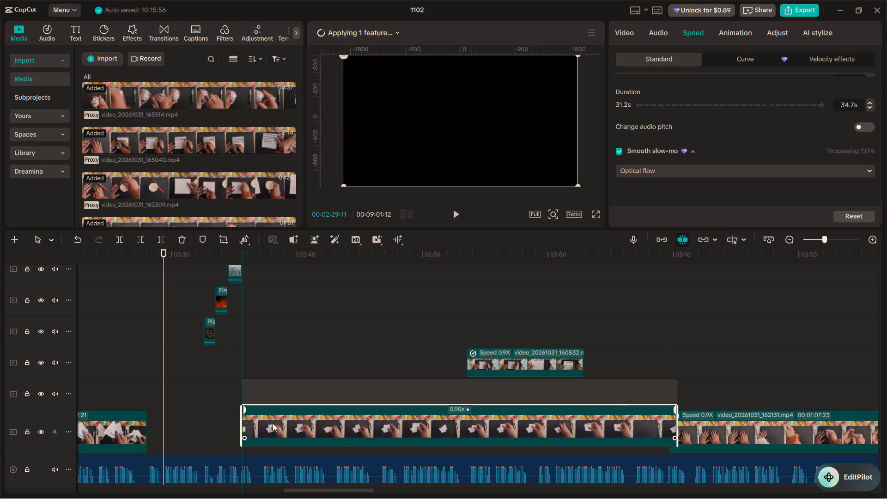
# Shift video_20261031_161137.mp4 along its track so it starts where the clouds clip ends, and play the result.
pyautogui.click(216, 421)
pyautogui.press('space')
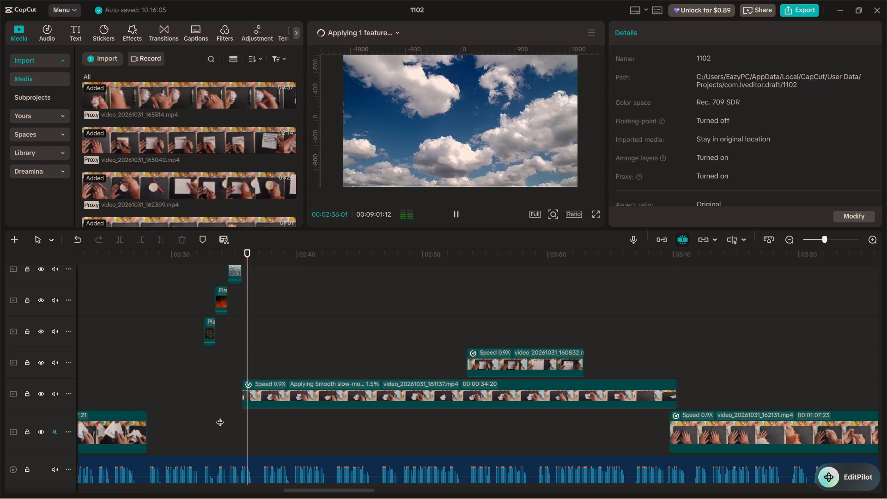
pyautogui.press('space')
pyautogui.scroll(4, 287, 397)
pyautogui.scroll(-2, 287, 400)
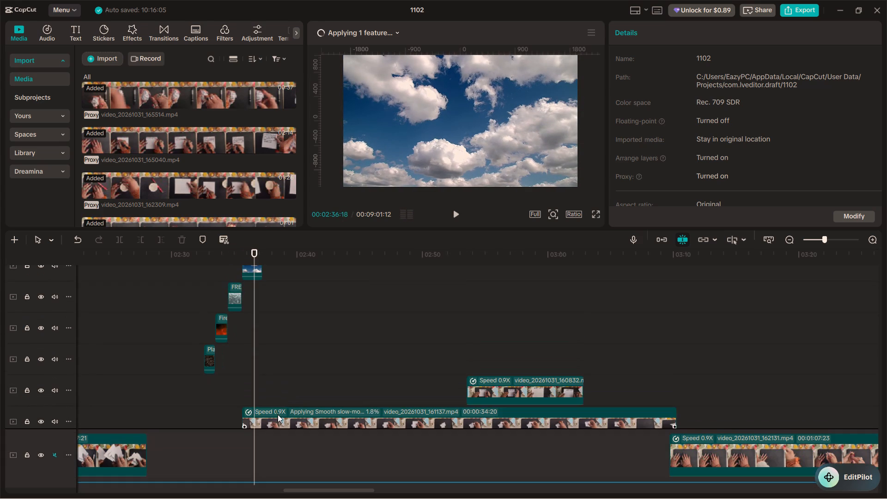
pyautogui.moveTo(275, 418); pyautogui.dragTo(297, 417)
pyautogui.press('space')
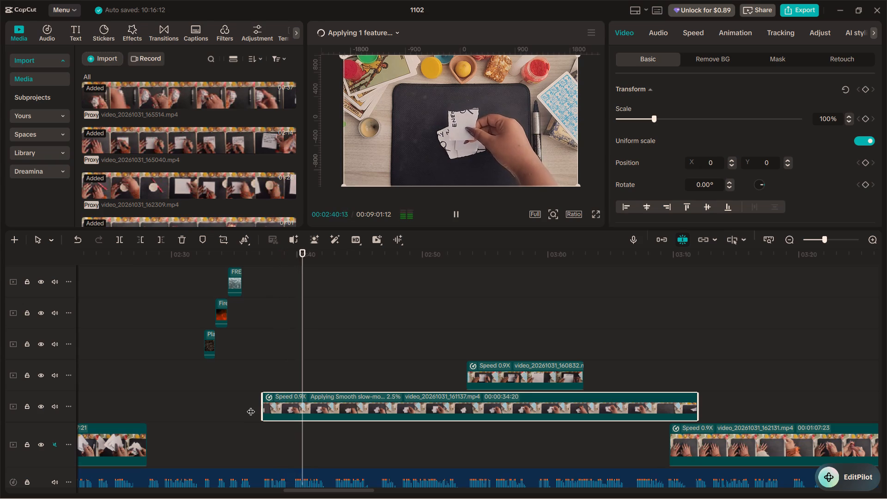
pyautogui.press('space')
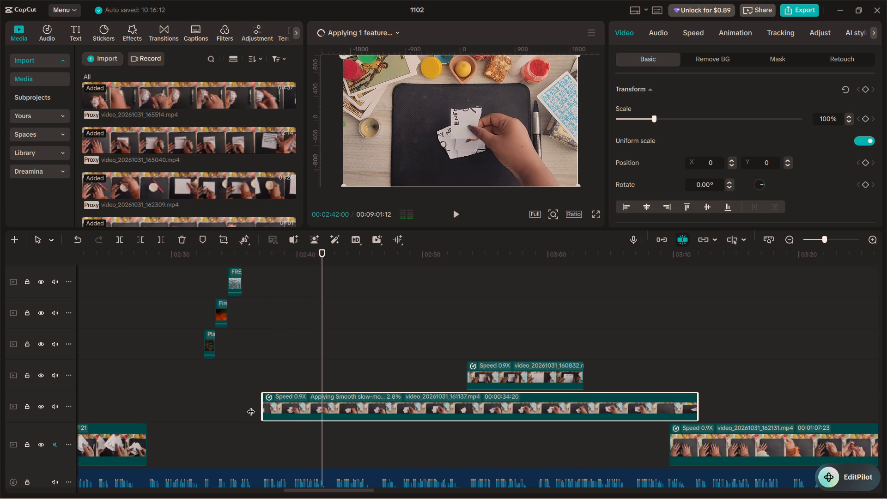
# Move video_20261031_160832.mp4 down to the main track, directly after video_20261031_160946.mp4.
pyautogui.keyDown('ctrl'); pyautogui.scroll(-3, 251, 406); pyautogui.keyUp('ctrl')
pyautogui.keyDown('ctrl'); pyautogui.scroll(3, 251, 406); pyautogui.keyUp('ctrl')
pyautogui.click(480, 376)
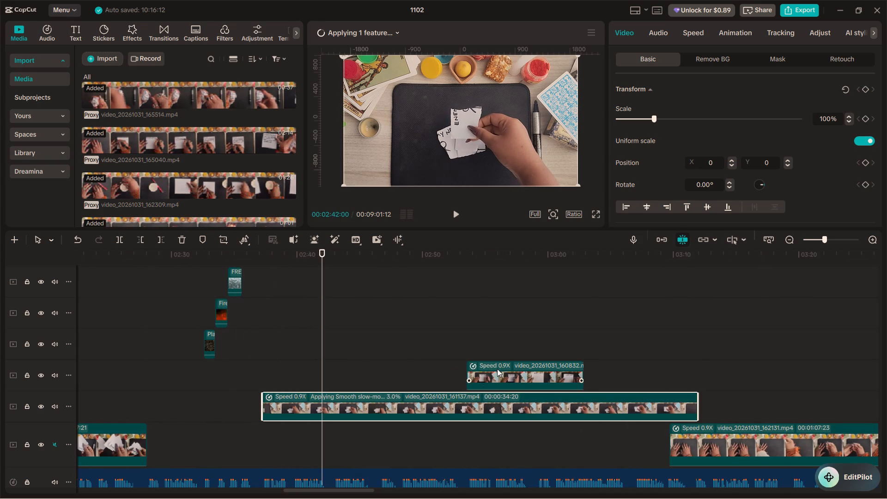
pyautogui.moveTo(508, 369); pyautogui.dragTo(192, 436)
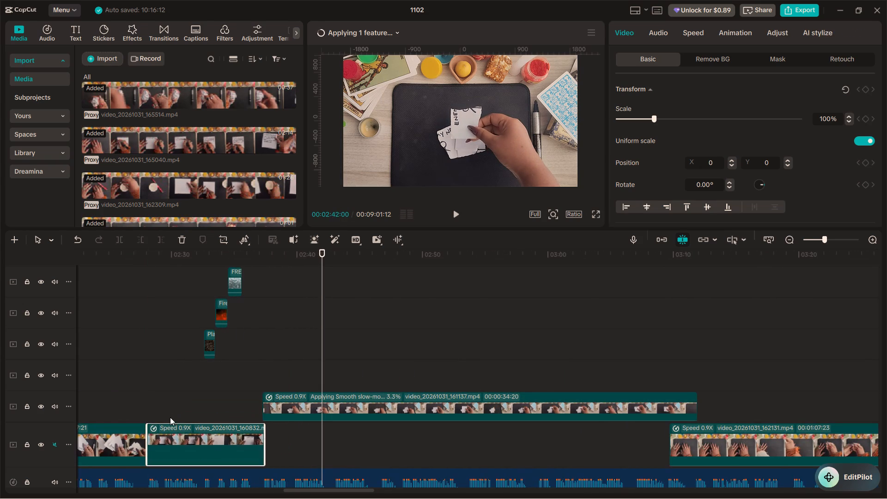
# Play the join between video_20261031_160946.mp4 and video_20261031_160832.mp4, and delete the video_20261031_160832.mp4 clip from the main track.
pyautogui.click(142, 406)
pyautogui.press('space')
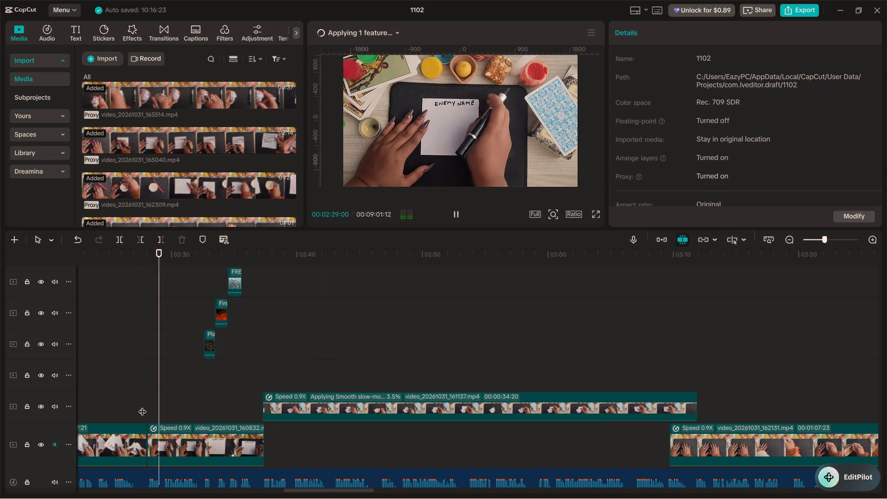
pyautogui.press('space')
pyautogui.click(142, 406)
pyautogui.click(122, 406)
pyautogui.press('space')
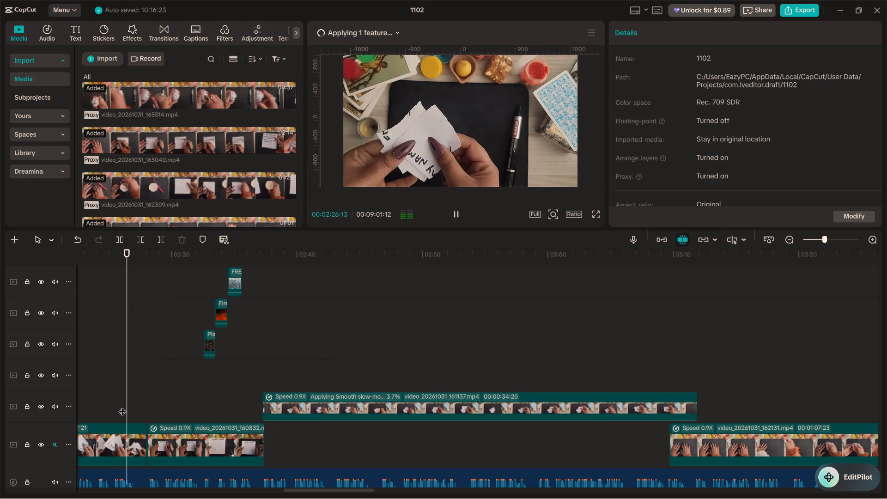
pyautogui.press('space')
pyautogui.click(180, 436)
pyautogui.press('BackSpace')
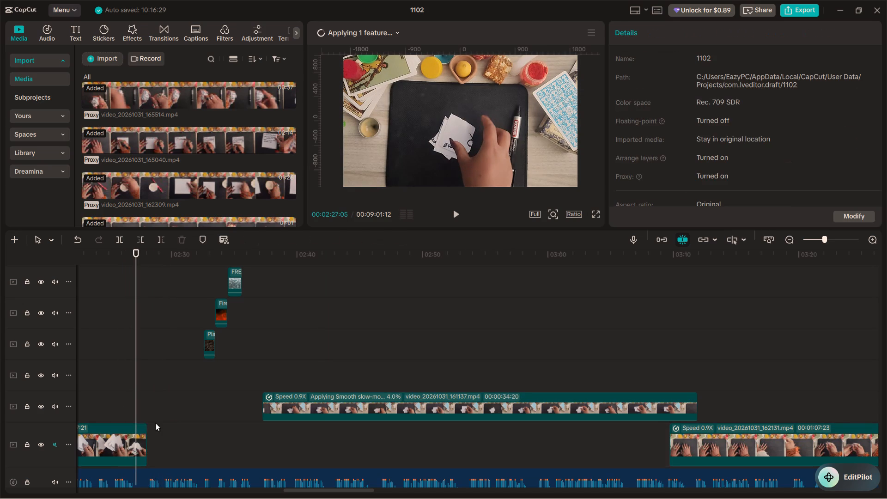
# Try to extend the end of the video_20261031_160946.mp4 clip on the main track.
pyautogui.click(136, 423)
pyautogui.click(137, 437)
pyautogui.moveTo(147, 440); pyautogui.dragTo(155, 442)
# Look through the imported media and play the transition from the clouds clip into video_20261031_161137.mp4.
pyautogui.scroll(-5, 181, 160)
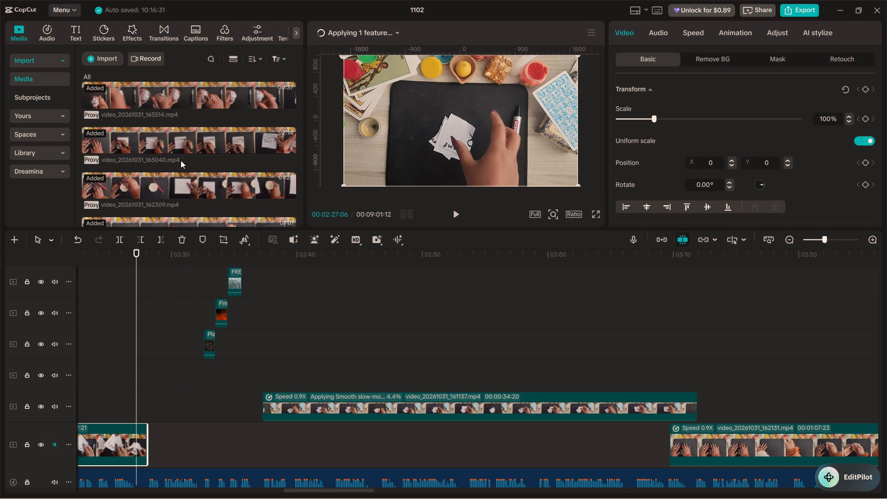
pyautogui.scroll(-7, 181, 160)
pyautogui.scroll(15, 181, 160)
pyautogui.click(248, 390)
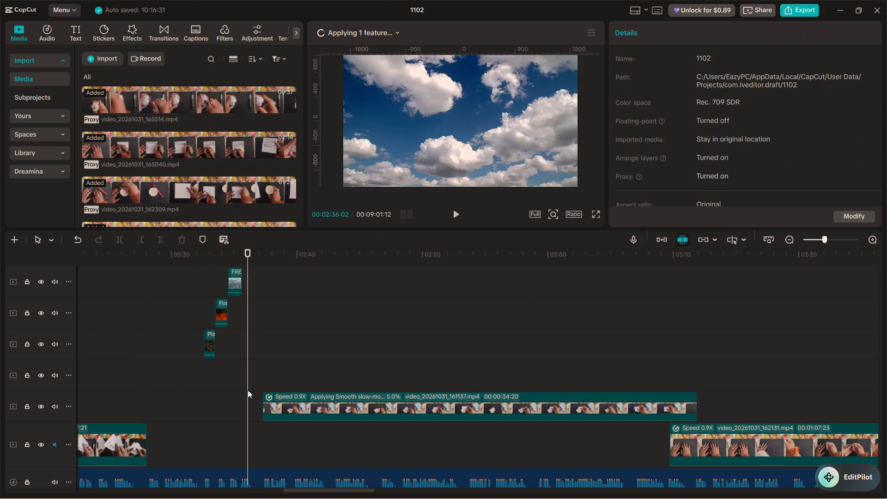
pyautogui.press('space')
pyautogui.press('space')
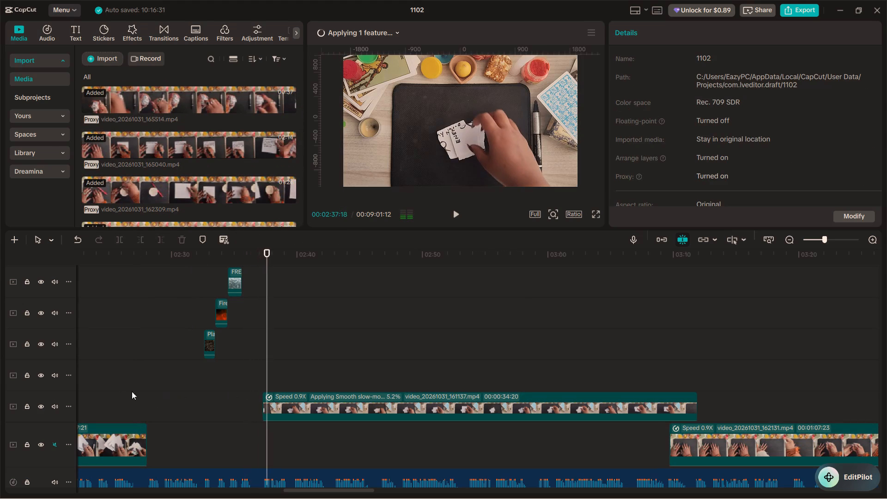
# Review the 1.2X video_20261031_160946.mp4 clip on the main track and split it at 00:02:21:06.
pyautogui.click(108, 389)
pyautogui.scroll(1, 108, 389)
pyautogui.keyDown('alt'); pyautogui.scroll(5, 108, 389); pyautogui.keyUp('alt')
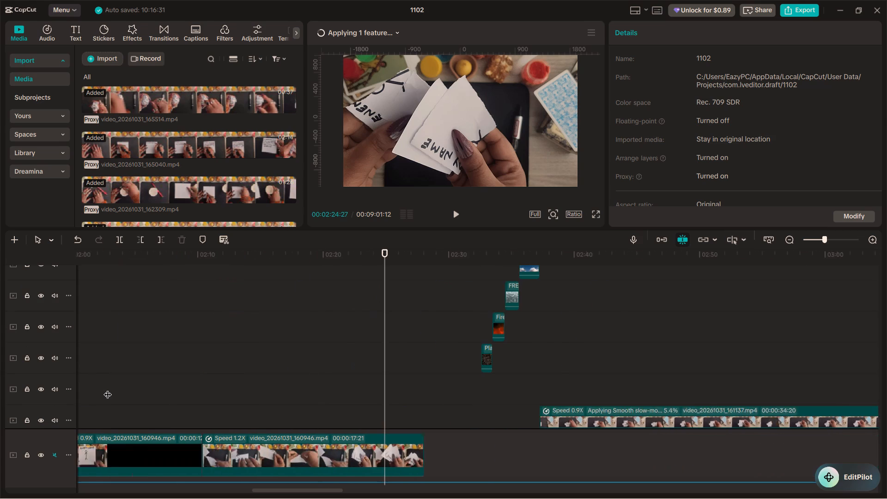
pyautogui.click(322, 404)
pyautogui.press('space')
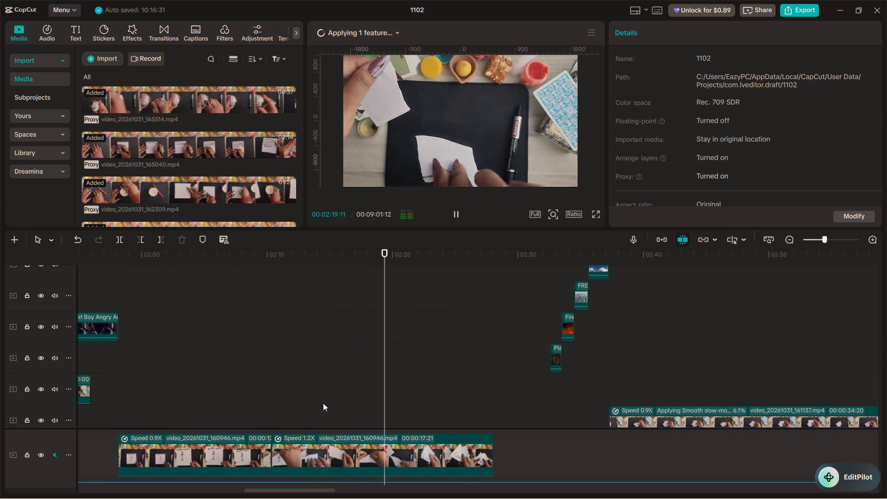
pyautogui.press('space')
pyautogui.press('space')
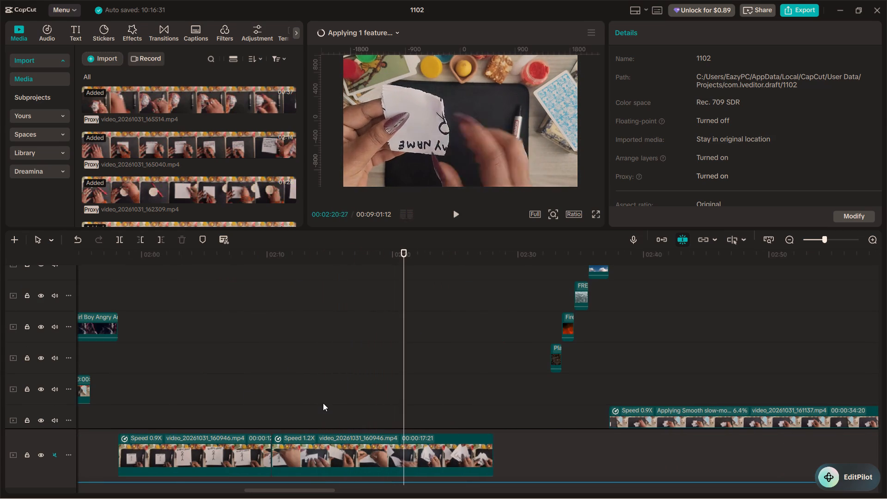
pyautogui.press('space')
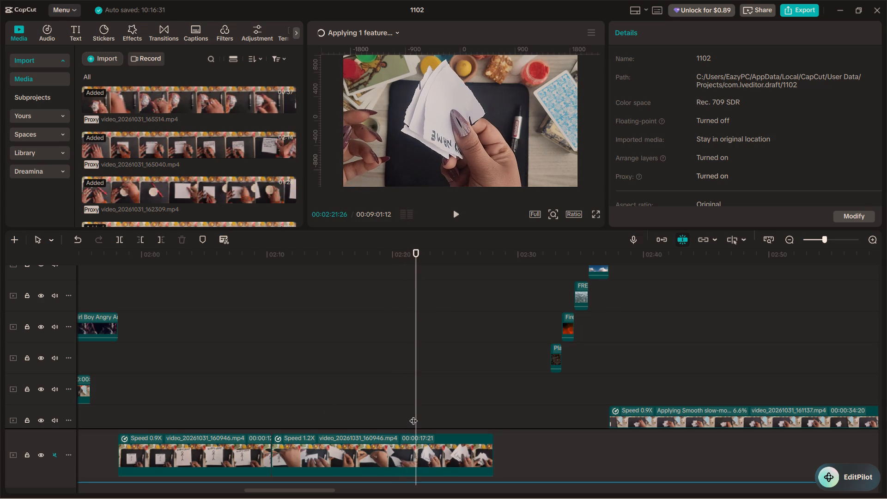
pyautogui.moveTo(413, 414); pyautogui.dragTo(408, 410)
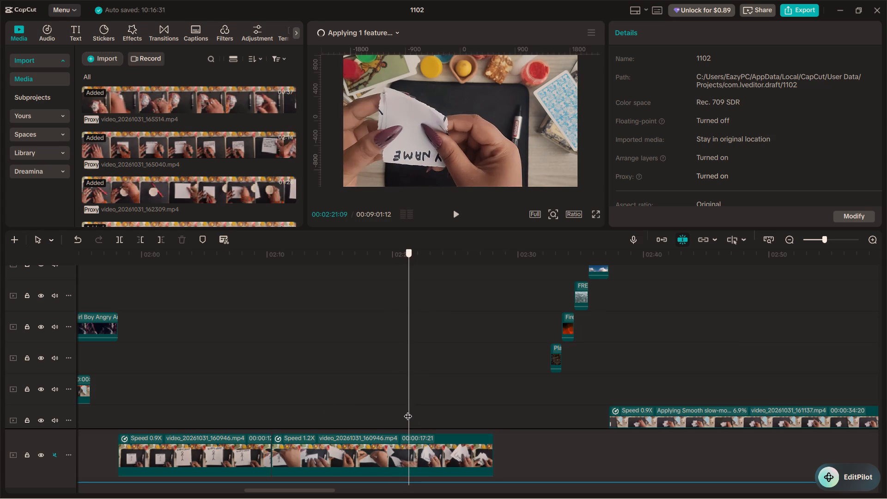
pyautogui.moveTo(408, 410); pyautogui.dragTo(407, 410)
pyautogui.scroll(-3, 411, 428)
pyautogui.click(406, 426)
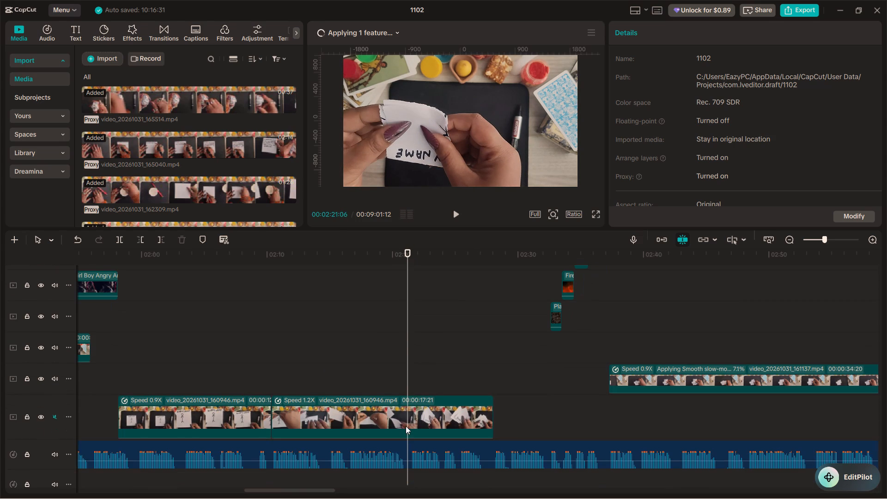
pyautogui.hotkey('ctrl', 'b')
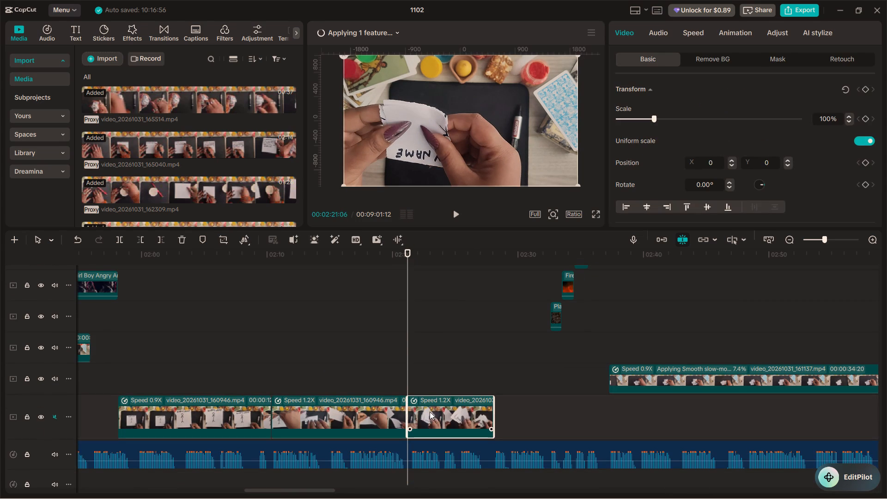
# Stretch the split-off last part of video_20261031_160946.mp4 to 0.72x speed so it ends where the plant clip begins.
pyautogui.click(695, 33)
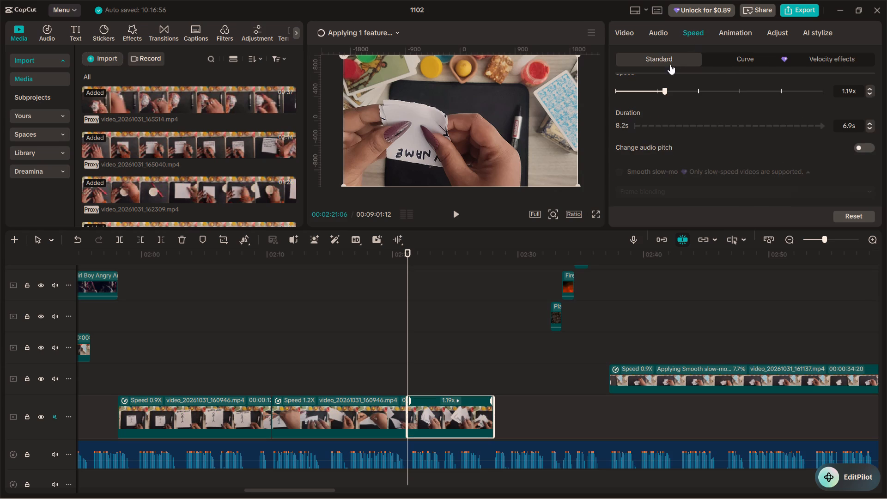
pyautogui.moveTo(492, 401); pyautogui.dragTo(518, 402)
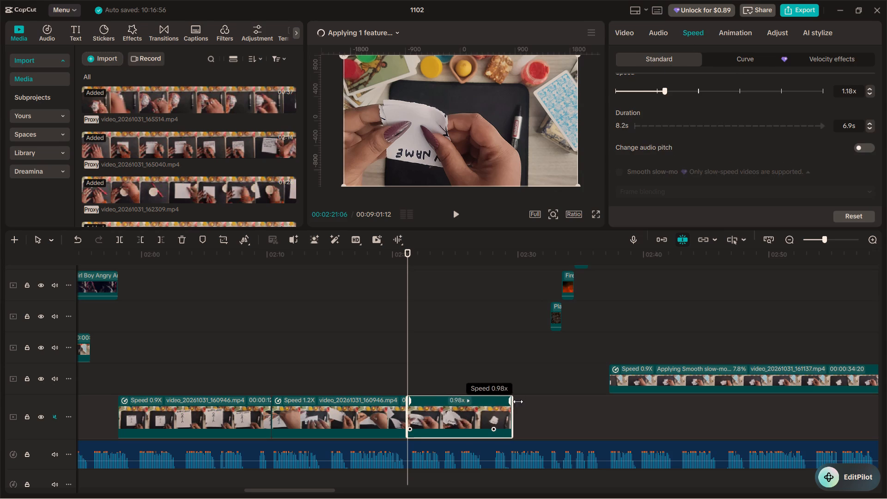
pyautogui.moveTo(518, 402); pyautogui.dragTo(547, 405)
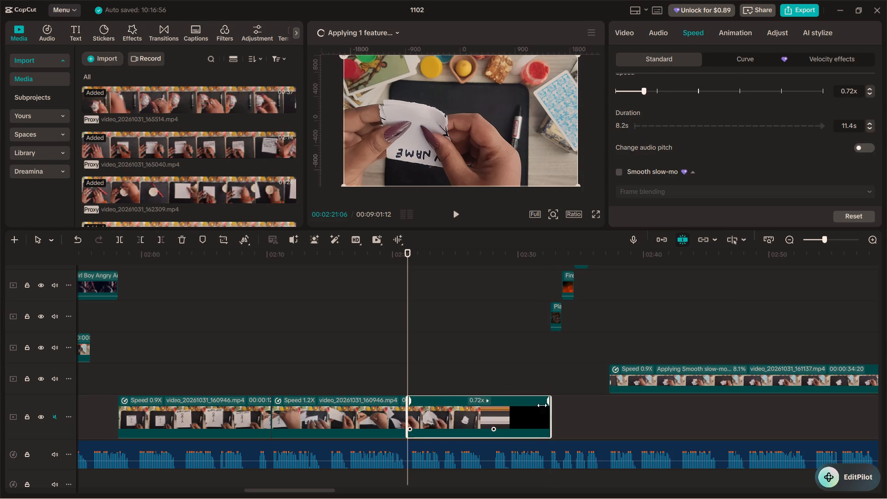
# Turn on Smooth slow-mo for the 0.72x clip and set its method to Optical flow.
pyautogui.click(617, 172)
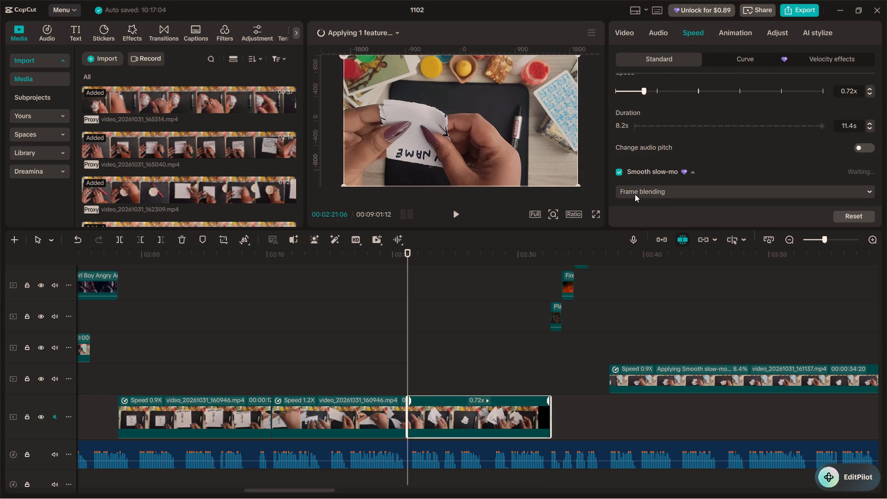
pyautogui.click(635, 190)
pyautogui.click(645, 242)
# Play the timeline from the video_20261031_160946.mp4 footage through the overlays into video_20261031_161137.mp4, checking the footage against the narration.
pyautogui.keyDown('ctrl'); pyautogui.scroll(-2, 409, 361); pyautogui.keyUp('ctrl')
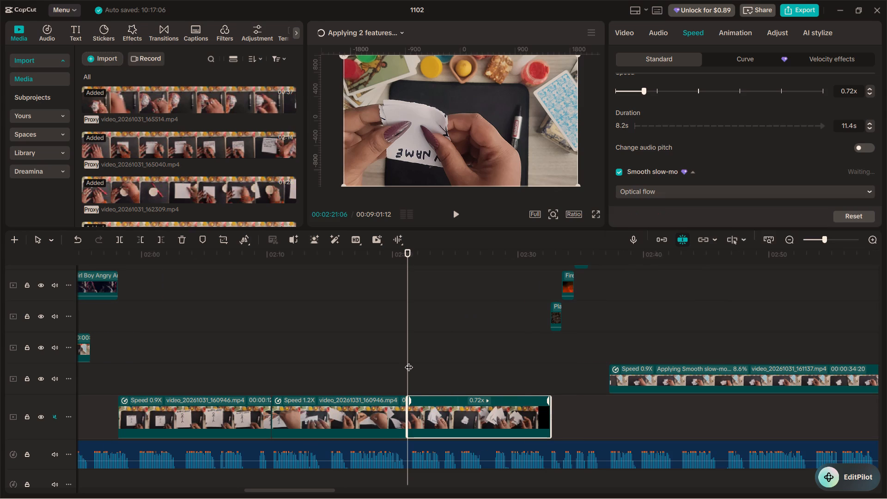
pyautogui.keyDown('ctrl'); pyautogui.scroll(-5, 409, 361); pyautogui.keyUp('ctrl')
pyautogui.click(380, 372)
pyautogui.press('space')
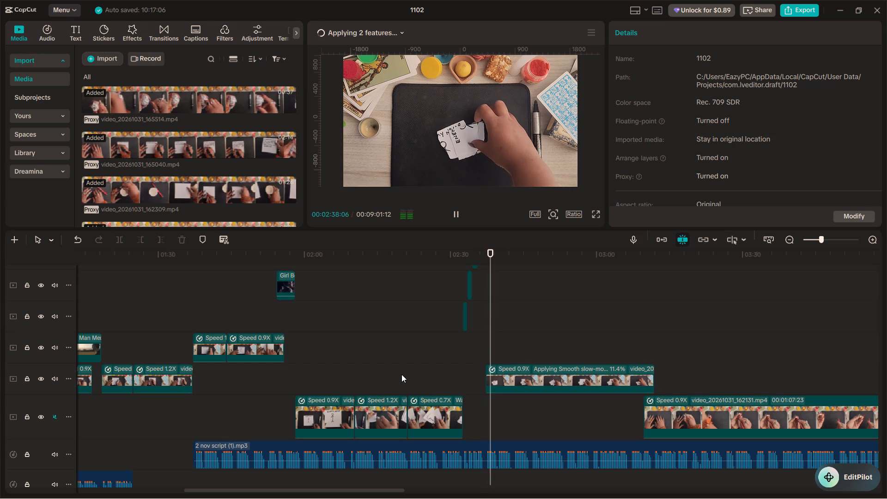
pyautogui.press('space')
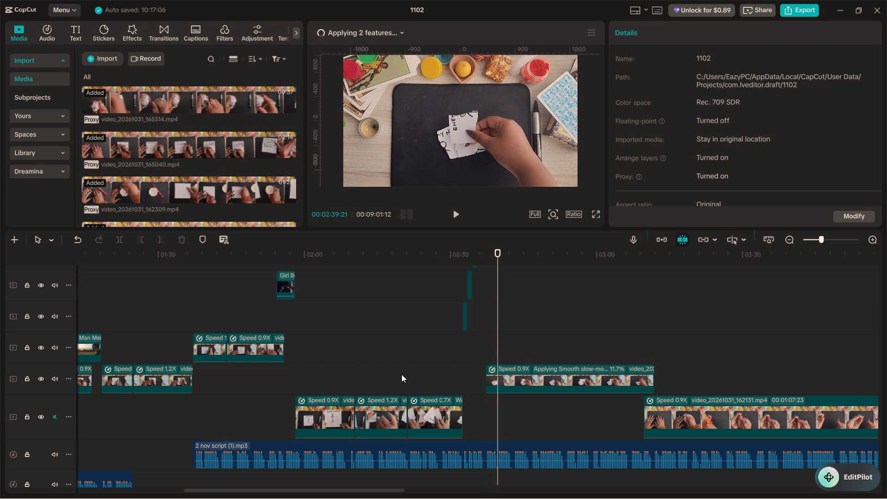
pyautogui.keyDown('alt'); pyautogui.scroll(-5, 401, 374); pyautogui.keyUp('alt')
pyautogui.keyDown('alt'); pyautogui.scroll(1, 361, 375); pyautogui.keyUp('alt')
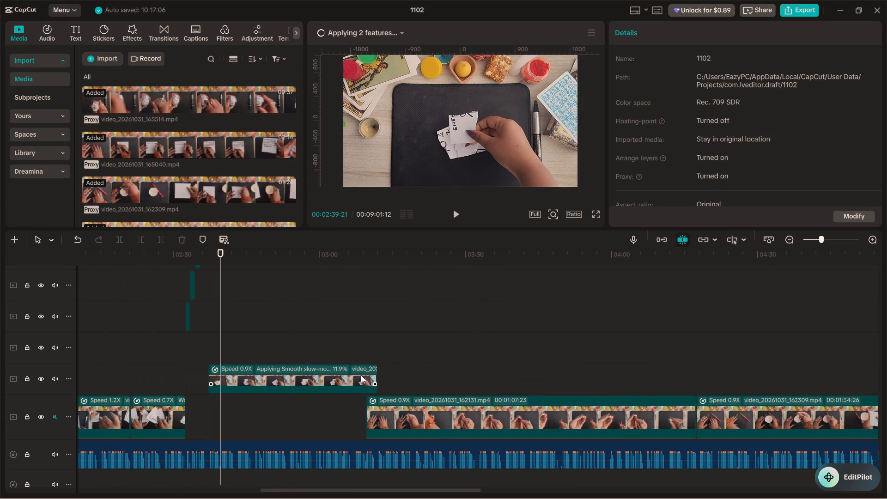
pyautogui.press('space')
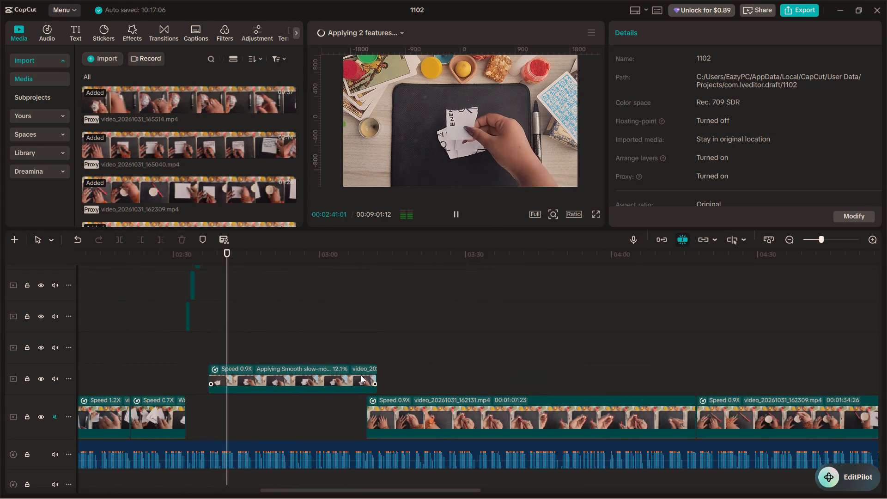
pyautogui.press('space')
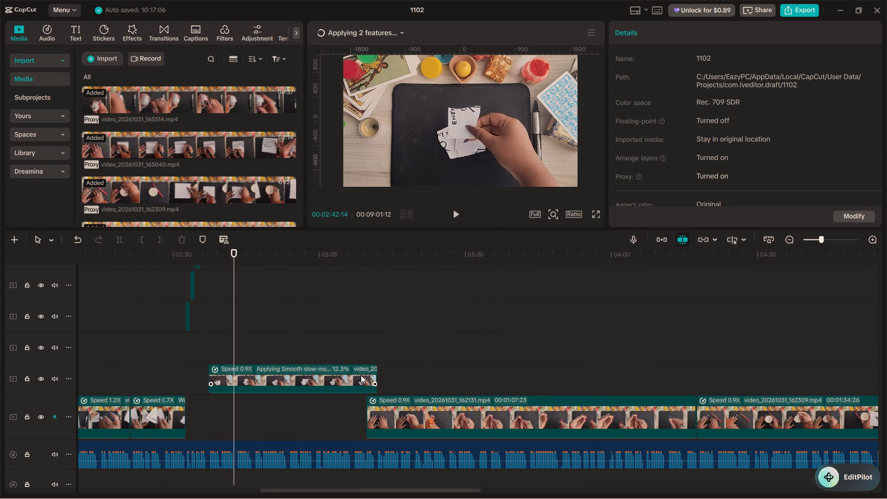
pyautogui.keyDown('ctrl'); pyautogui.scroll(10, 361, 375); pyautogui.keyUp('ctrl')
pyautogui.press('space')
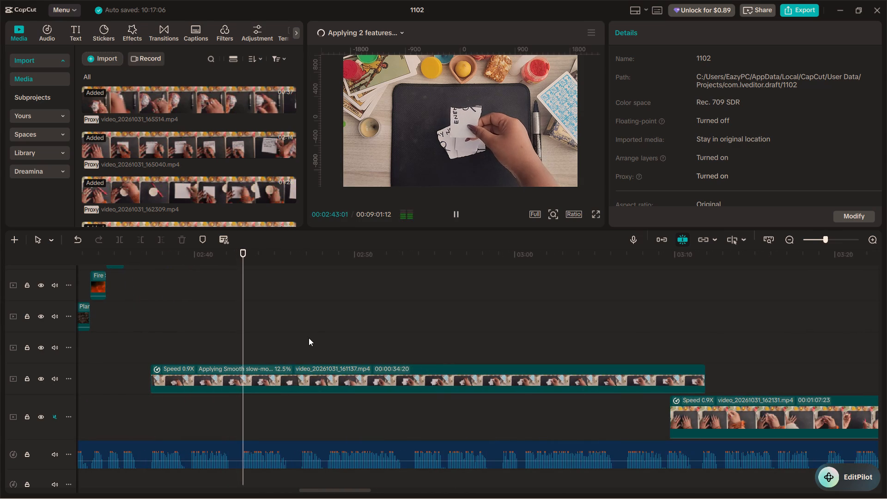
pyautogui.press('space')
pyautogui.press('space')
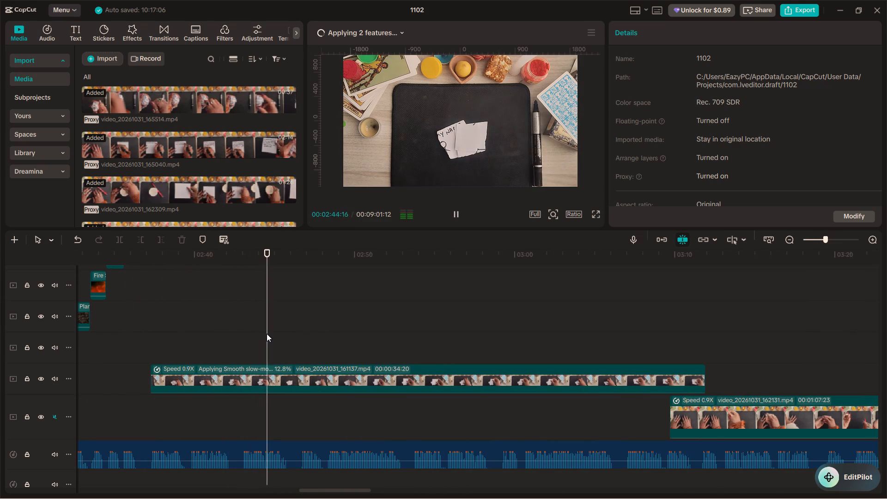
pyautogui.press('space')
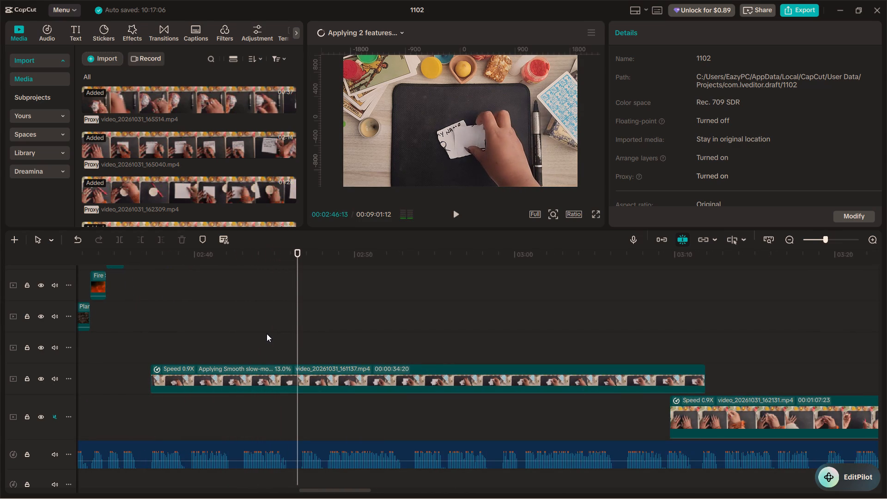
pyautogui.press('space')
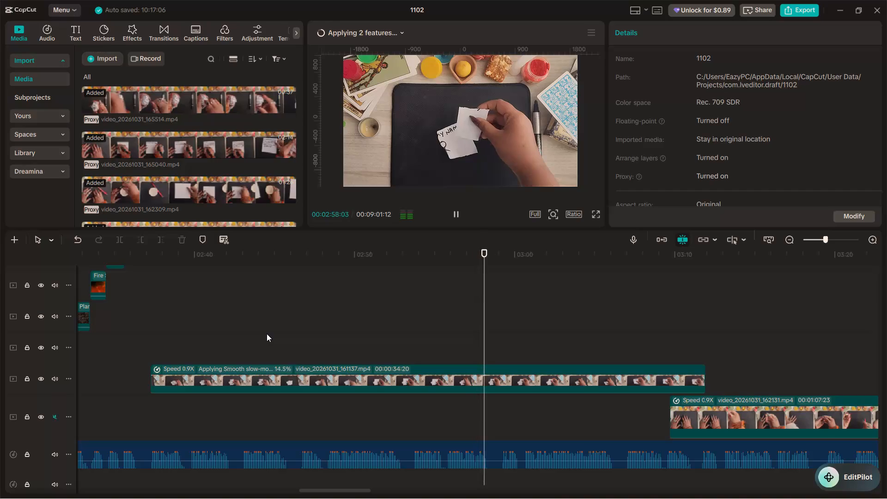
pyautogui.press('space')
# Replay the narration under video_20261031_161137.mp4 to find the cut point, and split the 2 nov script (1).mp3 audio at 00:02:53:09.
pyautogui.click(393, 428)
pyautogui.moveTo(393, 430); pyautogui.dragTo(398, 426)
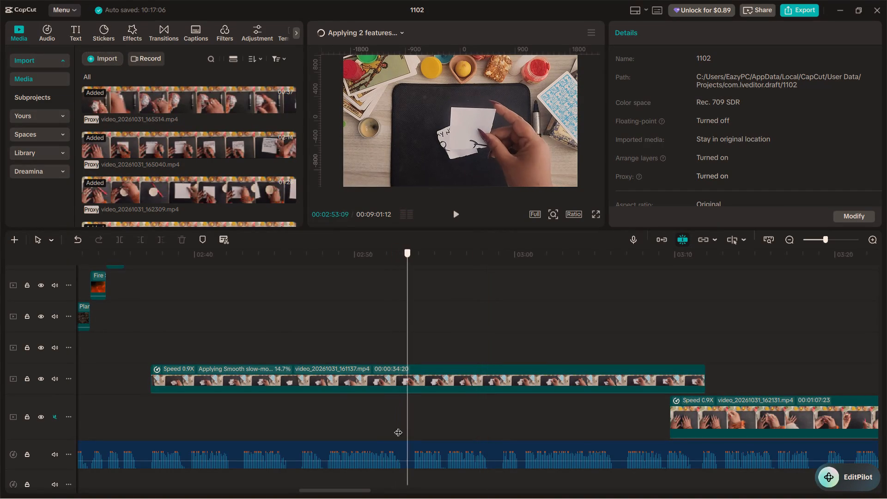
pyautogui.moveTo(398, 426); pyautogui.dragTo(325, 422)
pyautogui.press('space')
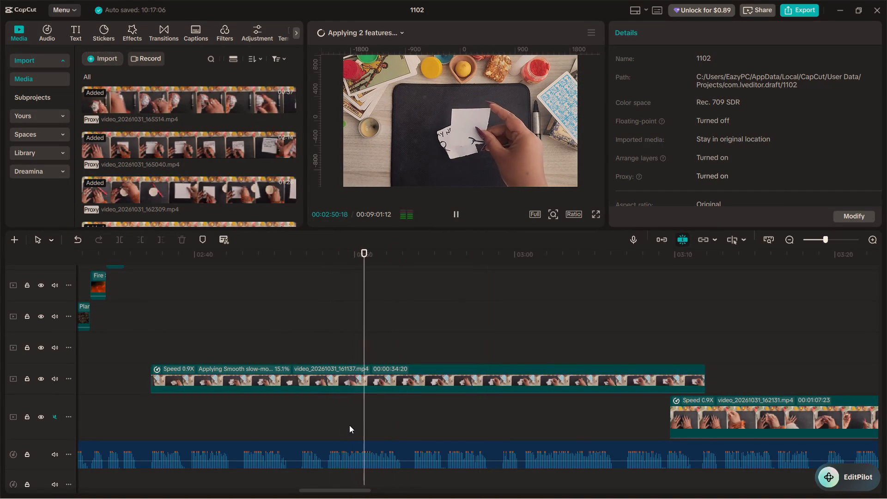
pyautogui.click(297, 426)
pyautogui.press('space')
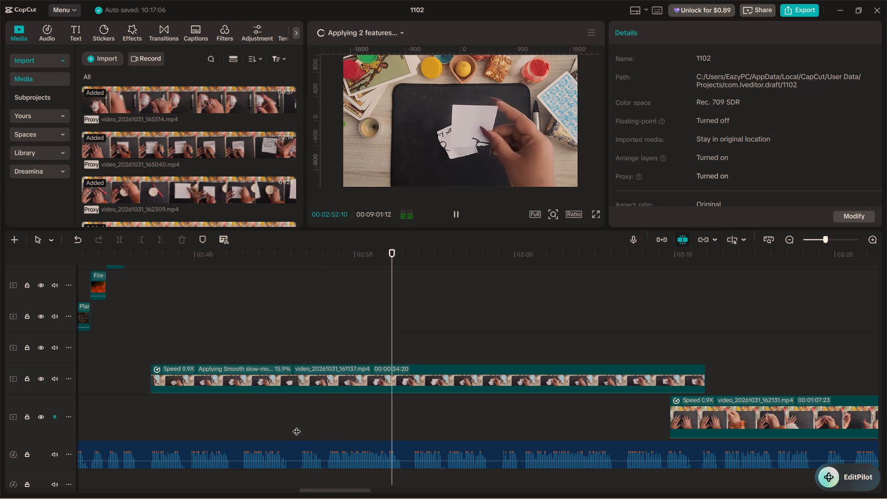
pyautogui.press('space')
pyautogui.press('space')
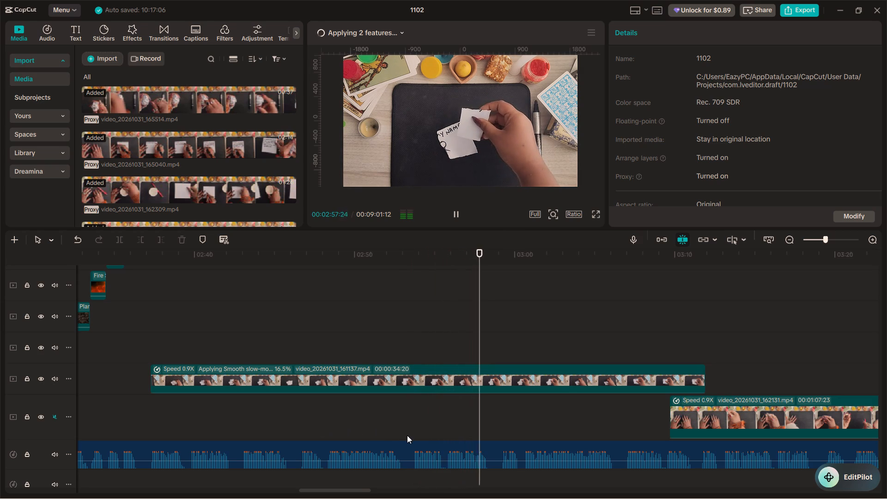
pyautogui.press('space')
pyautogui.click(407, 418)
pyautogui.click(405, 449)
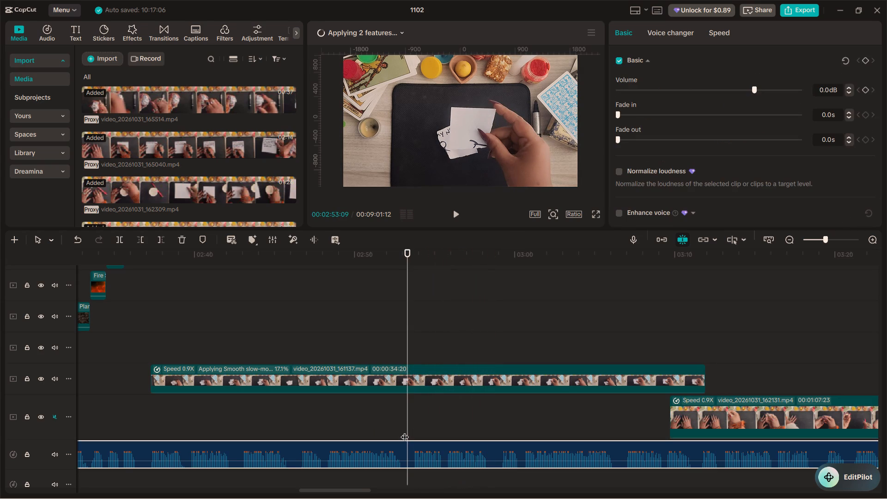
pyautogui.doubleClick(410, 411)
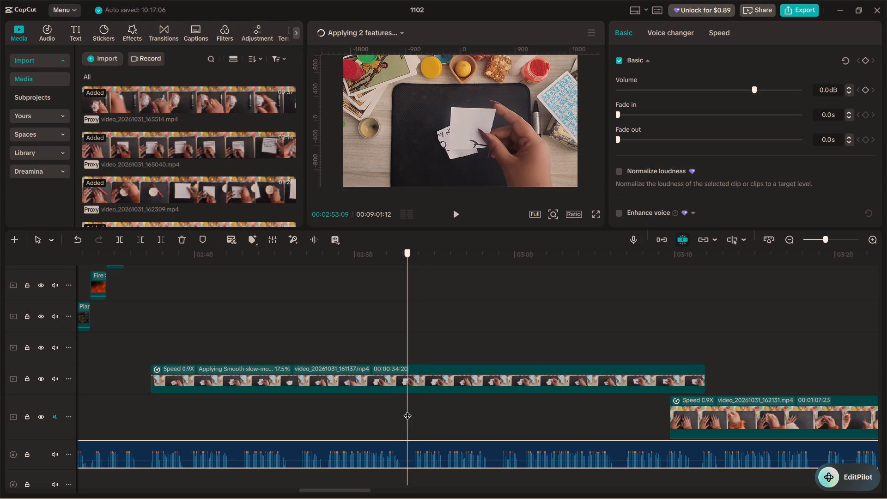
pyautogui.hotkey('ctrl', 'b')
# Split the 2 nov script (1).mp3 narration again at 00:02:58:21 and delete the segment between 00:02:53:09 and this cut.
pyautogui.press('space')
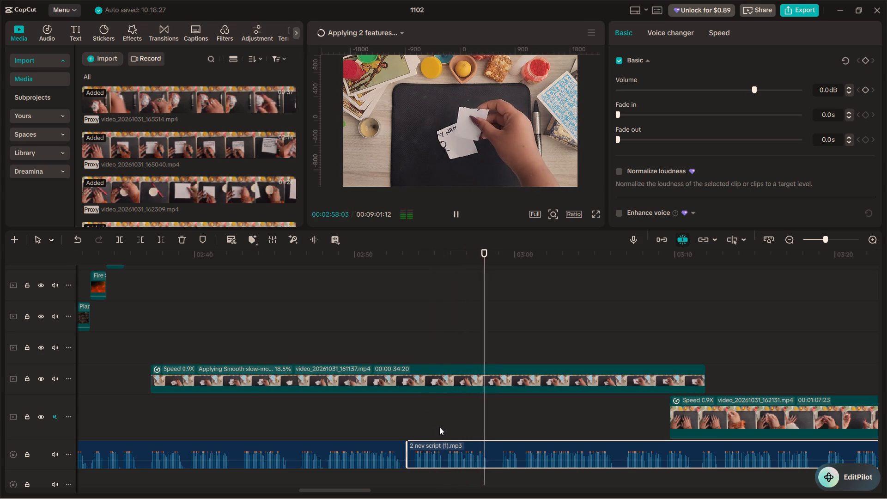
pyautogui.press('space')
pyautogui.hotkey('ctrl', 'b')
pyautogui.click(469, 458)
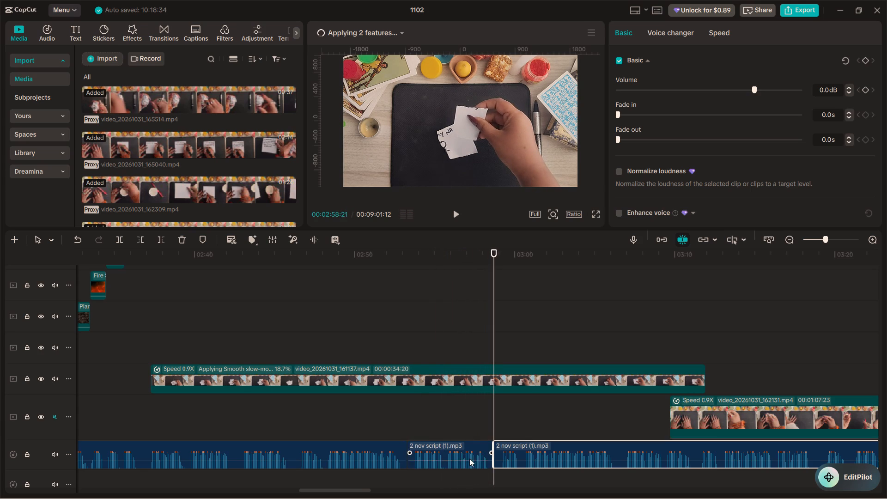
pyautogui.press('BackSpace')
# Check the footage in the narration gap, and move the remaining narration earlier so it starts at about 00:02:55:15.
pyautogui.click(393, 430)
pyautogui.press('space')
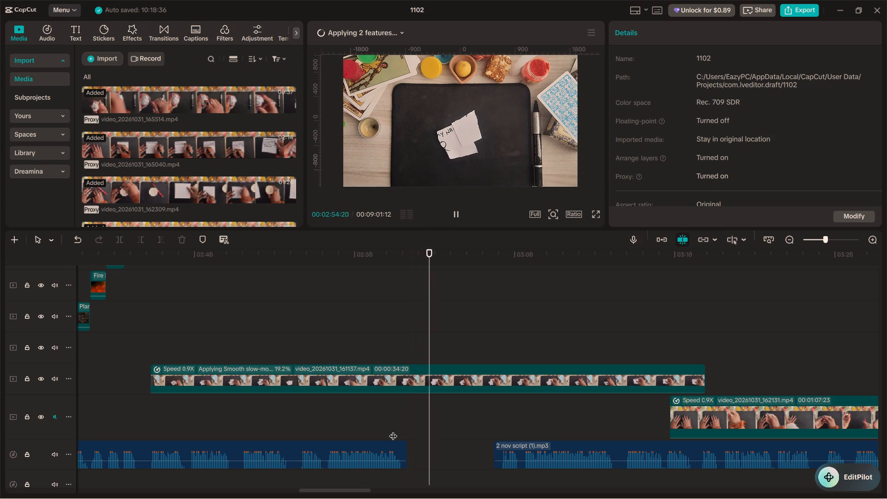
pyautogui.click(463, 426)
pyautogui.press('space')
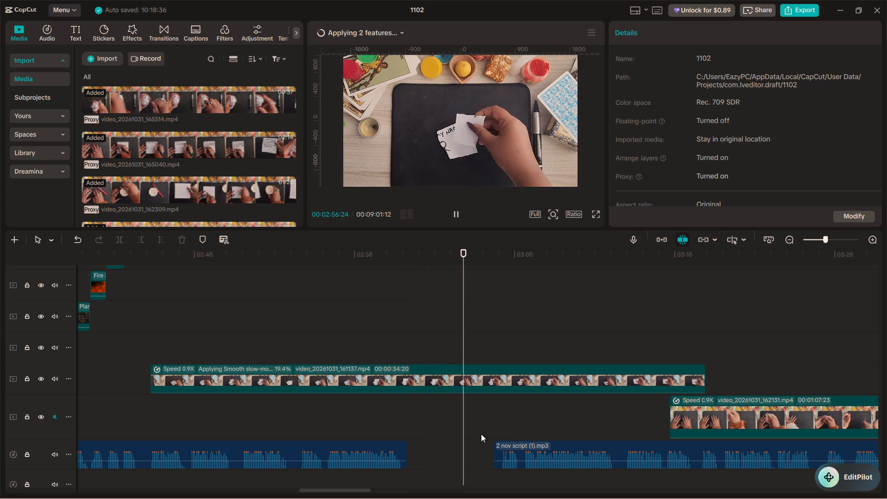
pyautogui.press('space')
pyautogui.moveTo(467, 420); pyautogui.dragTo(450, 415)
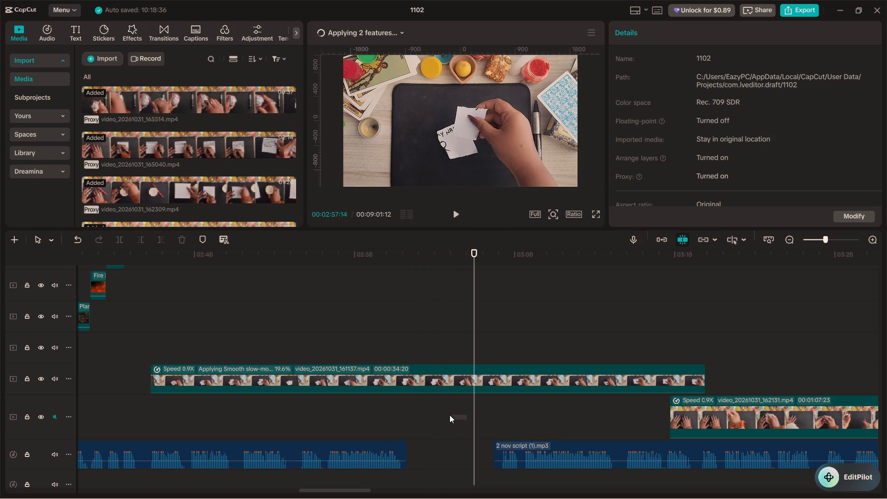
pyautogui.moveTo(473, 430); pyautogui.dragTo(443, 420)
pyautogui.moveTo(552, 446); pyautogui.dragTo(497, 444)
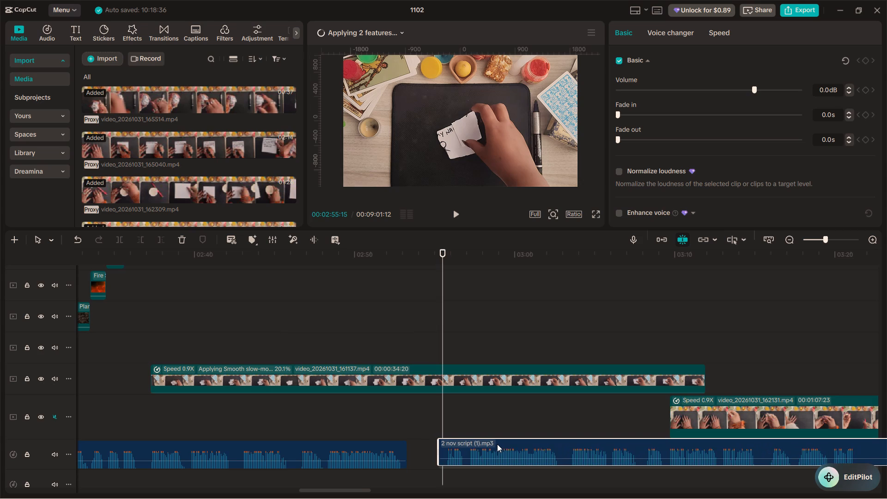
pyautogui.moveTo(497, 444); pyautogui.dragTo(499, 444)
# Play the moved narration through the end of video_20261031_161137.mp4 into video_20261031_162131.mp4, checking it against the footage.
pyautogui.click(432, 428)
pyautogui.press('space')
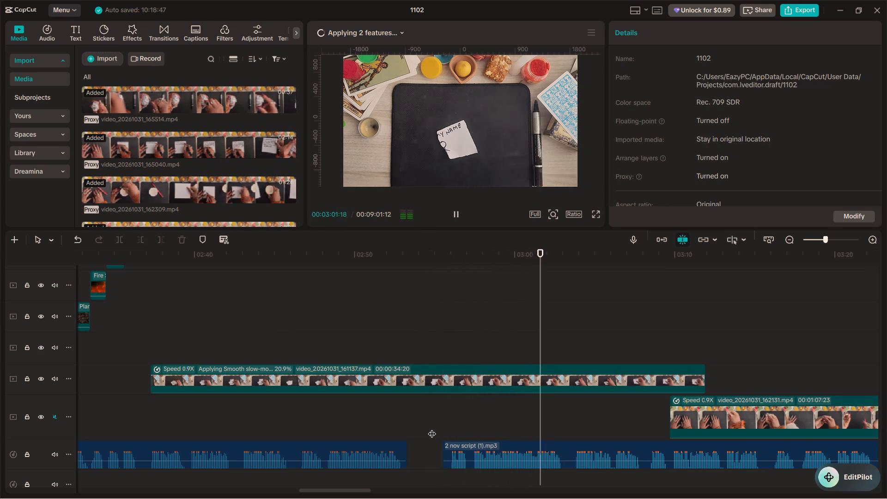
pyautogui.press('space')
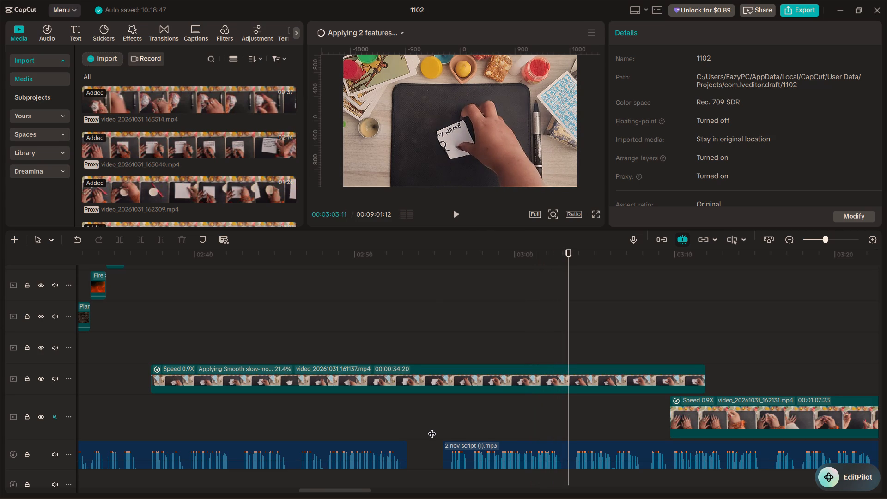
pyautogui.keyDown('alt'); pyautogui.scroll(-3, 432, 428); pyautogui.keyUp('alt')
pyautogui.keyDown('ctrl'); pyautogui.scroll(-1, 431, 428); pyautogui.keyUp('ctrl')
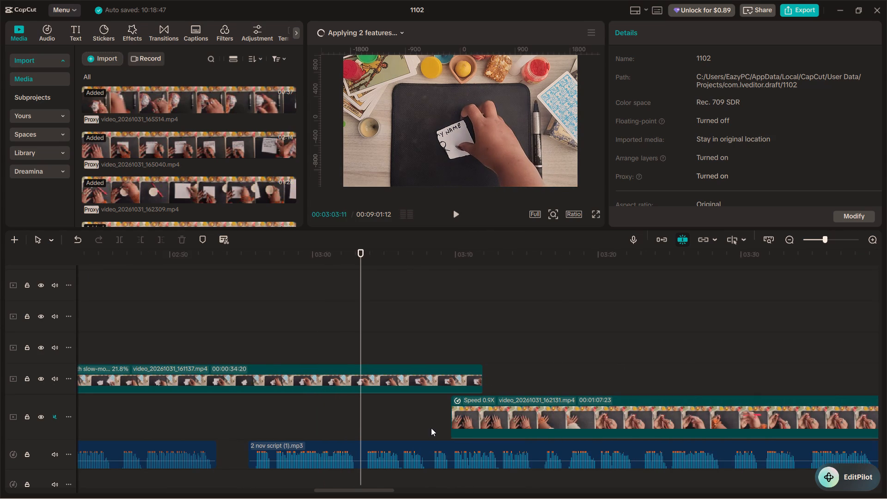
pyautogui.press('space')
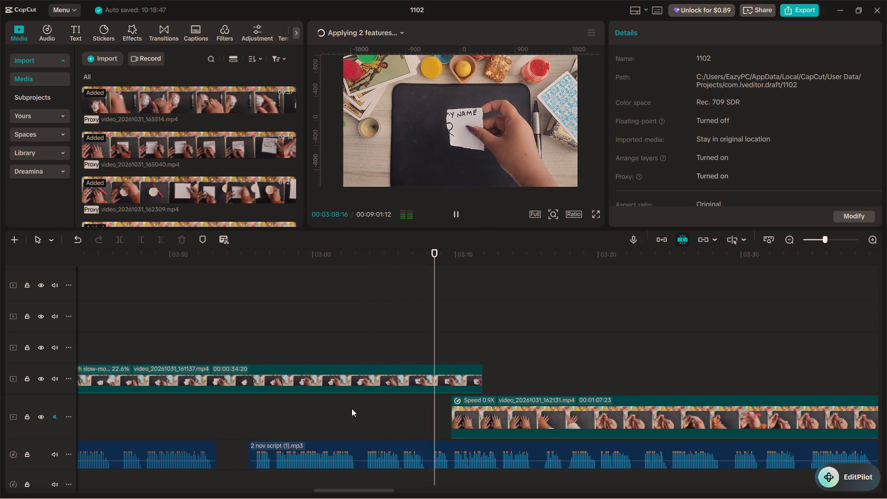
pyautogui.press('space')
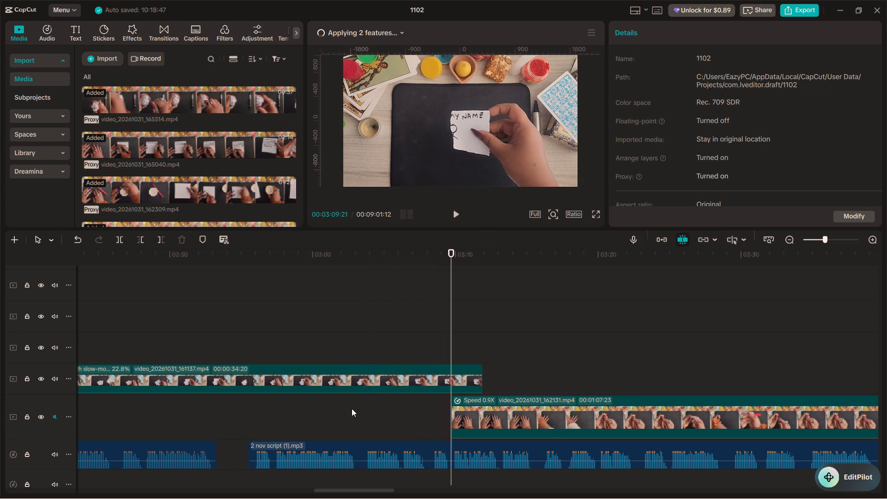
pyautogui.press('space')
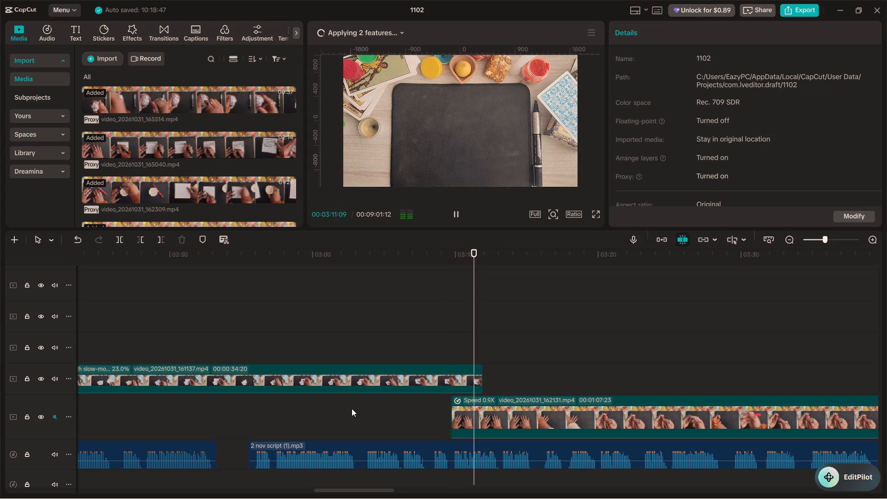
pyautogui.press('space')
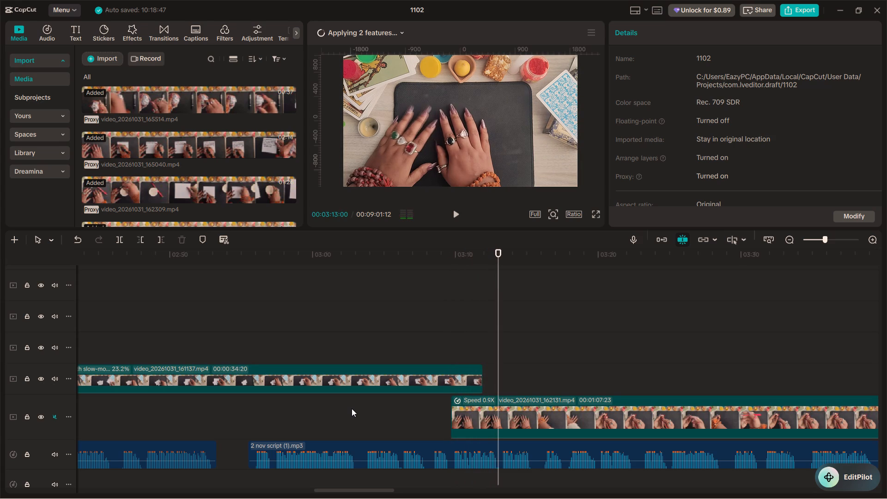
# Replay the narration to find the next cut point, and split the 2 nov script (1).mp3 audio at 00:03:03:09.
pyautogui.click(340, 423)
pyautogui.press('space')
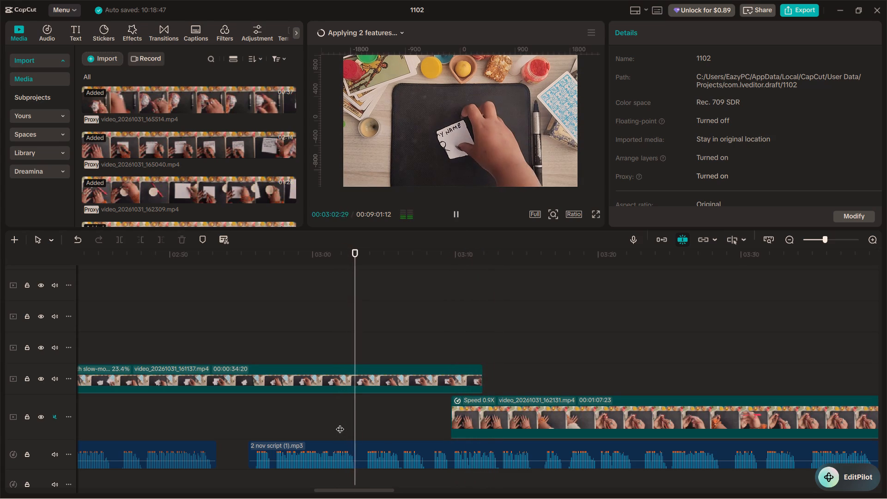
pyautogui.press('space')
pyautogui.click(241, 437)
pyautogui.press('space')
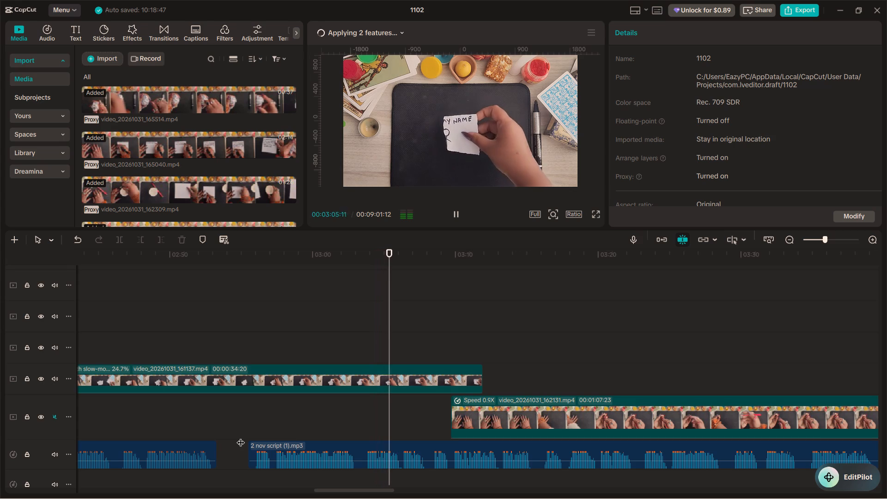
pyautogui.press('space')
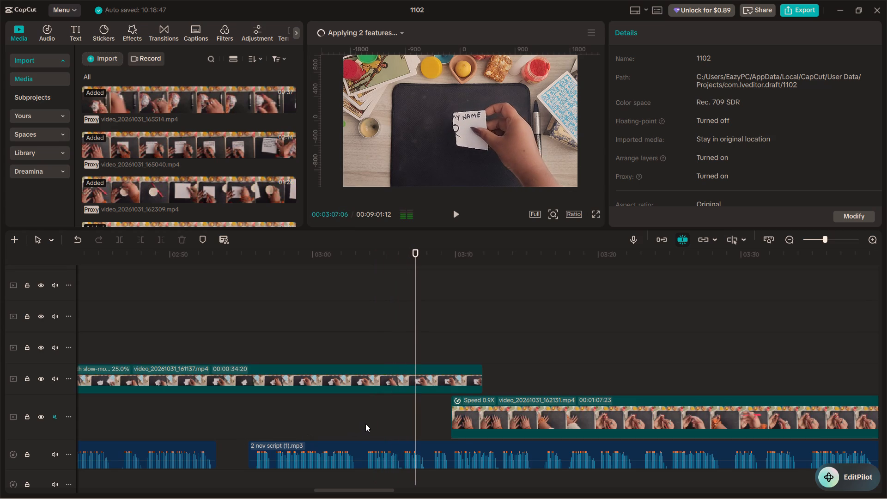
pyautogui.click(354, 430)
pyautogui.press('space')
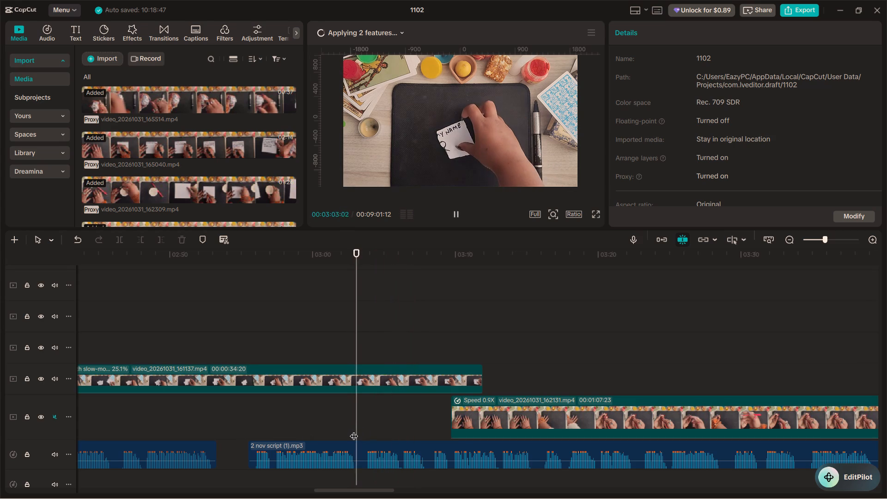
pyautogui.press('space')
pyautogui.click(358, 431)
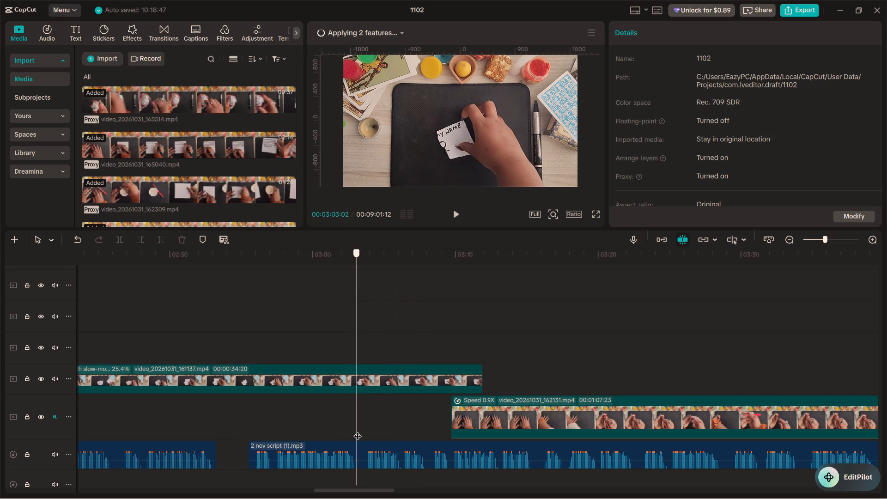
pyautogui.click(359, 448)
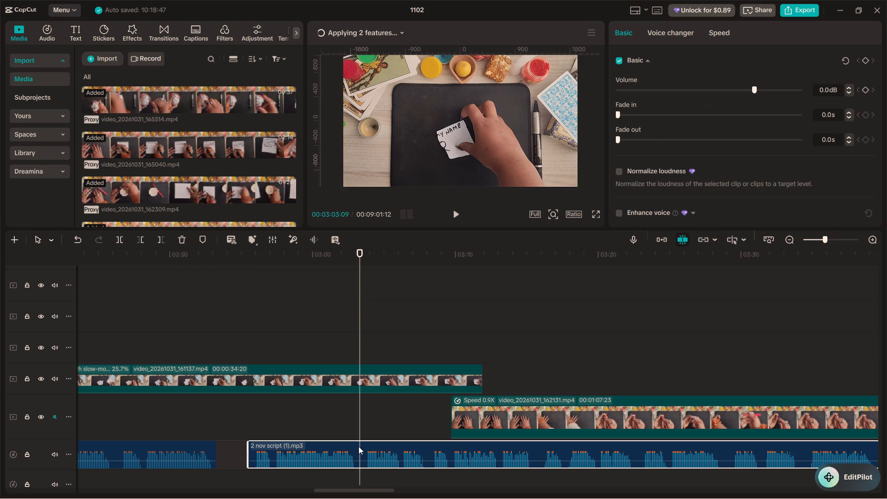
pyautogui.hotkey('ctrl', 'b')
# Split the narration again at 00:03:09:19 and delete the segment between 00:03:03:09 and this cut.
pyautogui.click(360, 422)
pyautogui.press('space')
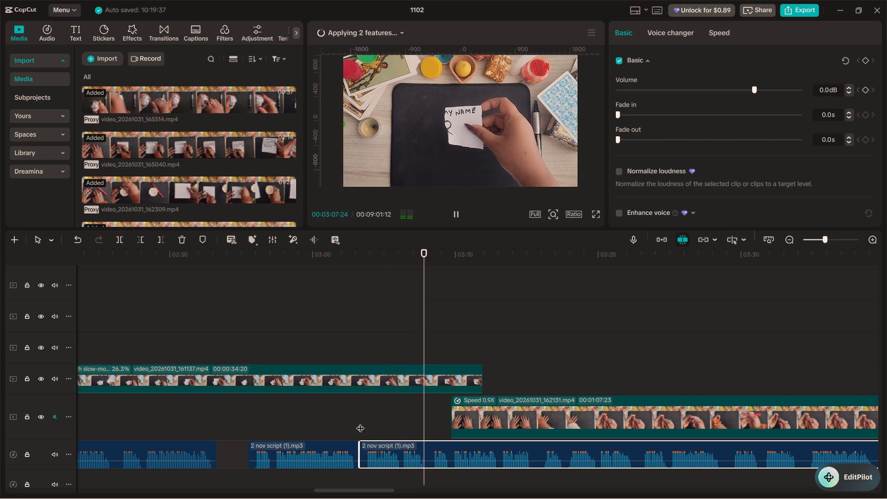
pyautogui.press('space')
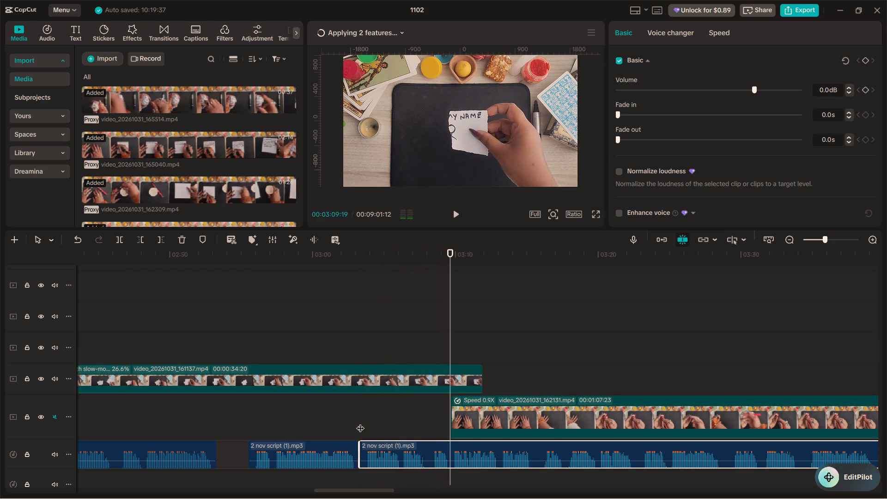
pyautogui.hotkey('ctrl', 'b')
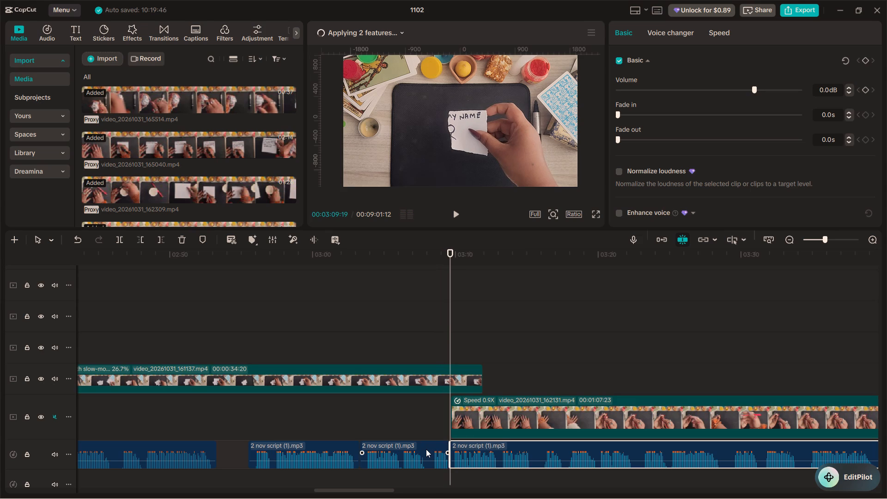
pyautogui.click(425, 449)
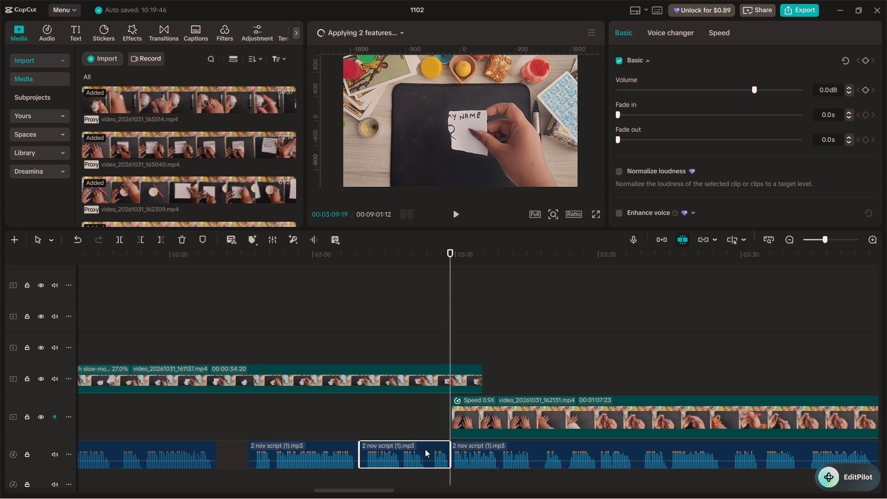
pyautogui.press('BackSpace')
# Move the remaining narration earlier so it starts where the preceding narration piece ends, at about 00:03:03:09.
pyautogui.click(483, 459)
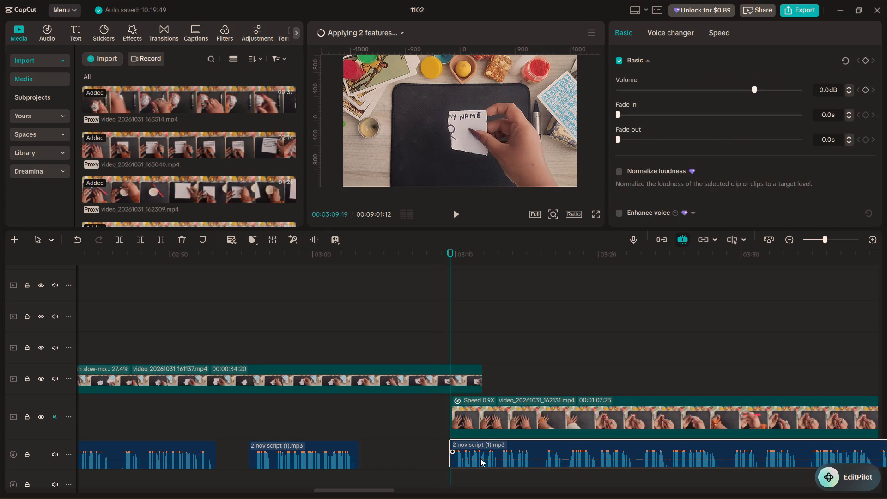
pyautogui.click(440, 442)
pyautogui.press('space')
pyautogui.press('space')
pyautogui.moveTo(480, 445); pyautogui.dragTo(440, 445)
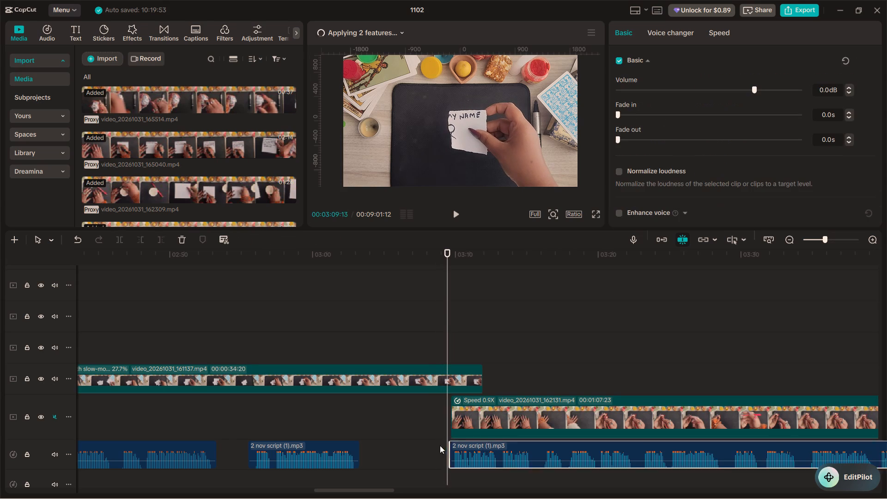
pyautogui.moveTo(440, 445); pyautogui.dragTo(401, 447)
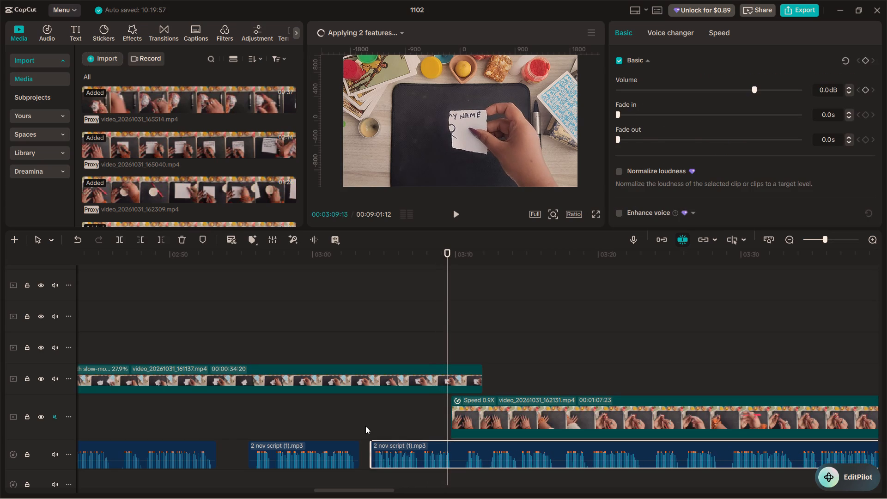
pyautogui.click(352, 423)
pyautogui.moveTo(352, 423); pyautogui.dragTo(356, 423)
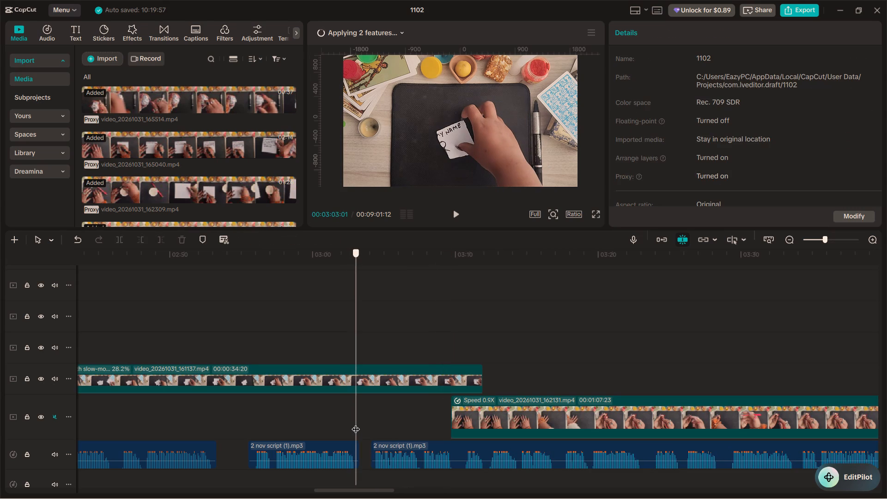
pyautogui.moveTo(356, 423); pyautogui.dragTo(347, 426)
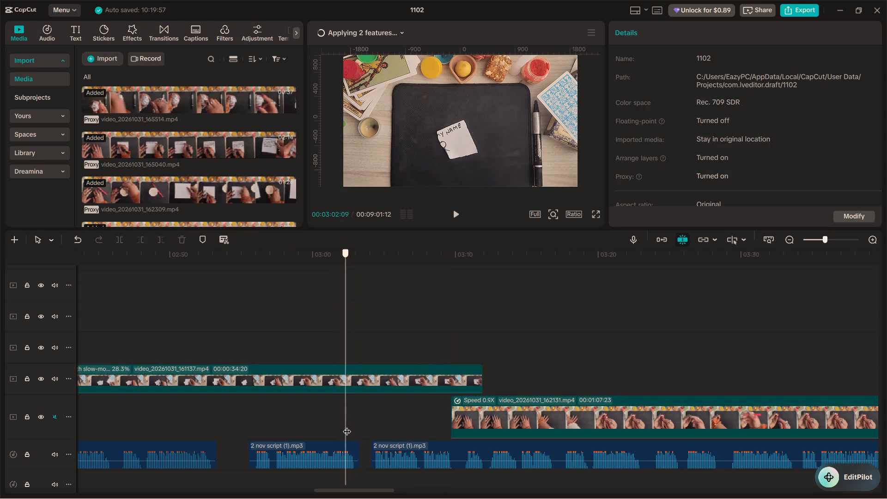
pyautogui.moveTo(347, 426); pyautogui.dragTo(354, 428)
pyautogui.moveTo(395, 450); pyautogui.dragTo(383, 450)
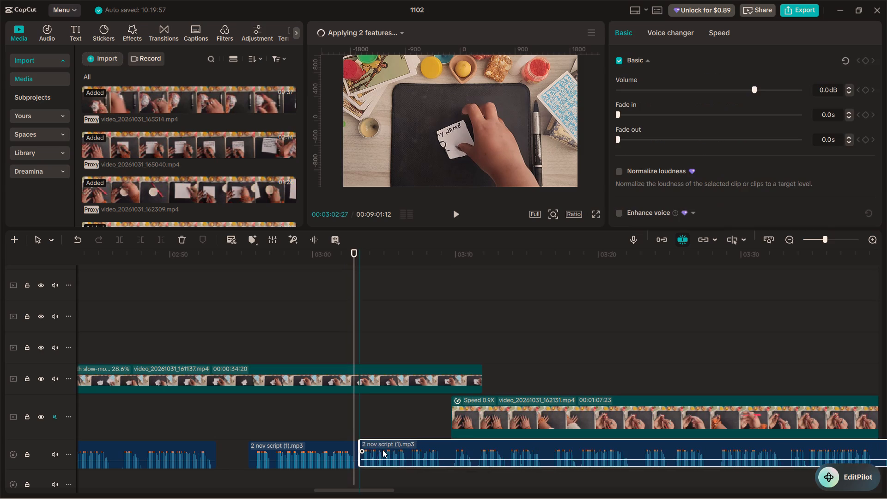
# Play the shifted narration from about 00:03:02:27 to 00:03:21:27, checking it against the end of video_20261031_161137.mp4 and the start of video_20261031_162131.mp4.
pyautogui.press('space')
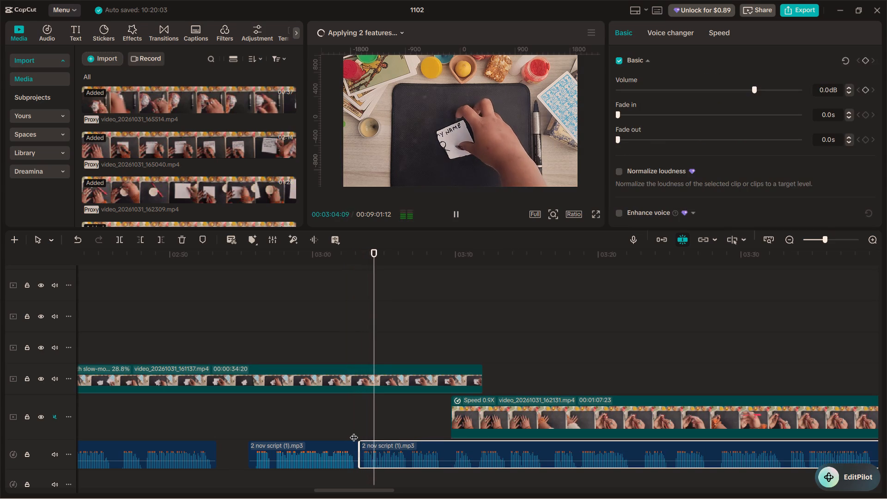
pyautogui.press('space')
pyautogui.click(340, 428)
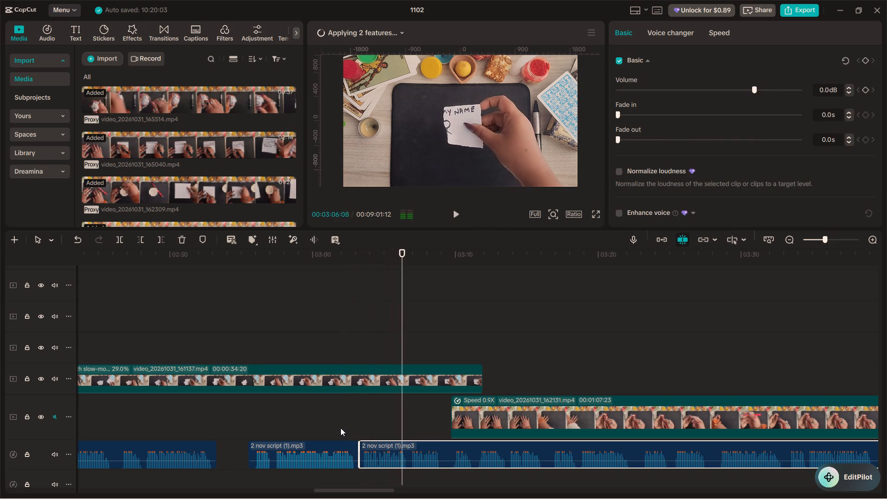
pyautogui.press('space')
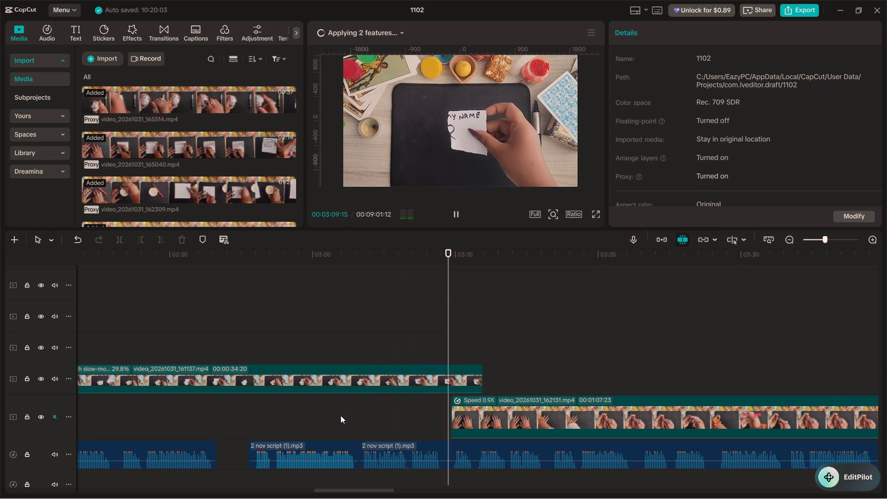
pyautogui.press('space')
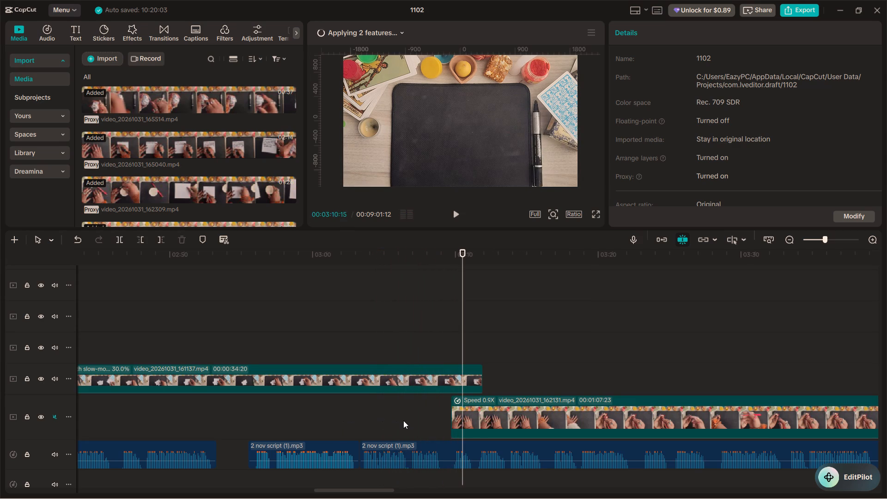
pyautogui.click(403, 420)
pyautogui.press('space')
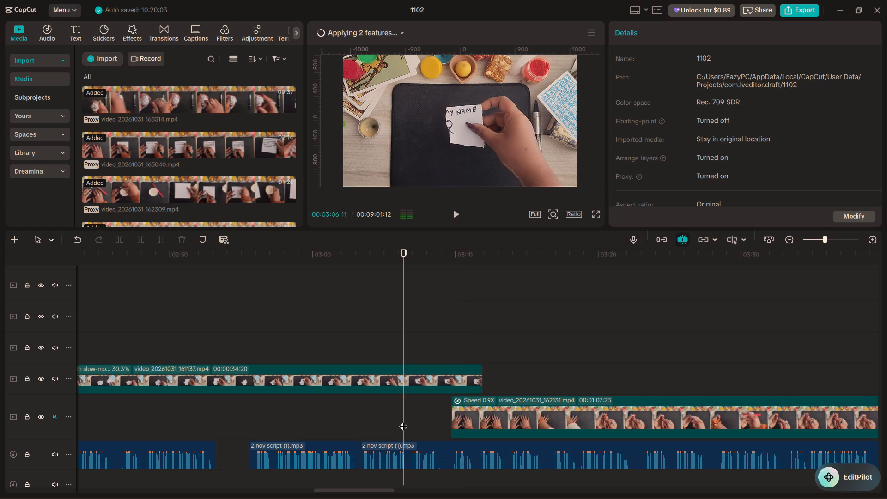
pyautogui.press('space')
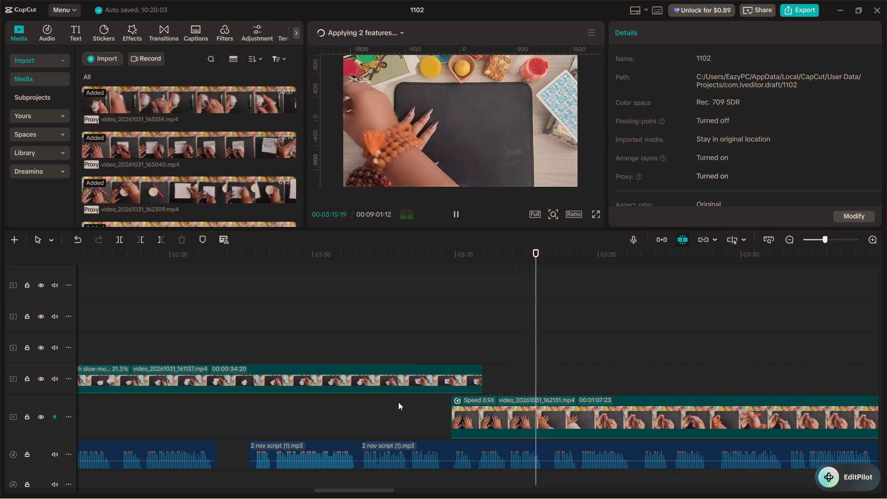
pyautogui.press('space')
pyautogui.press('space')
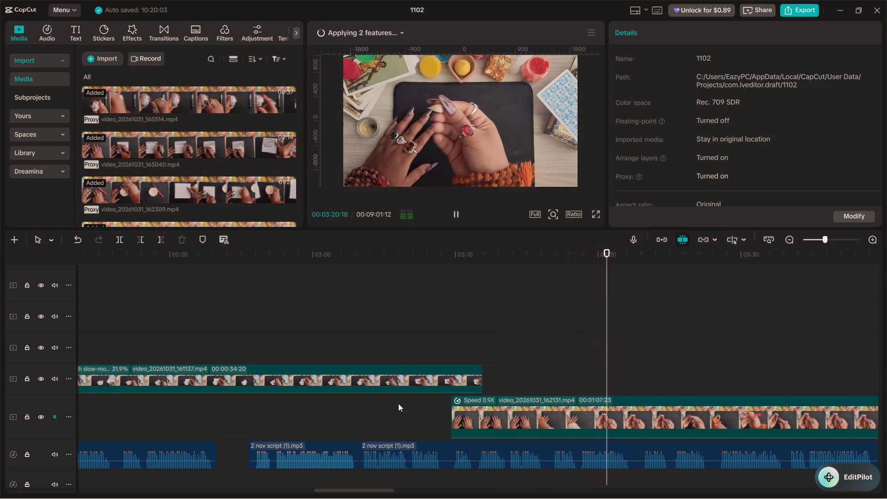
pyautogui.press('space')
pyautogui.press('space')
pyautogui.press('space')
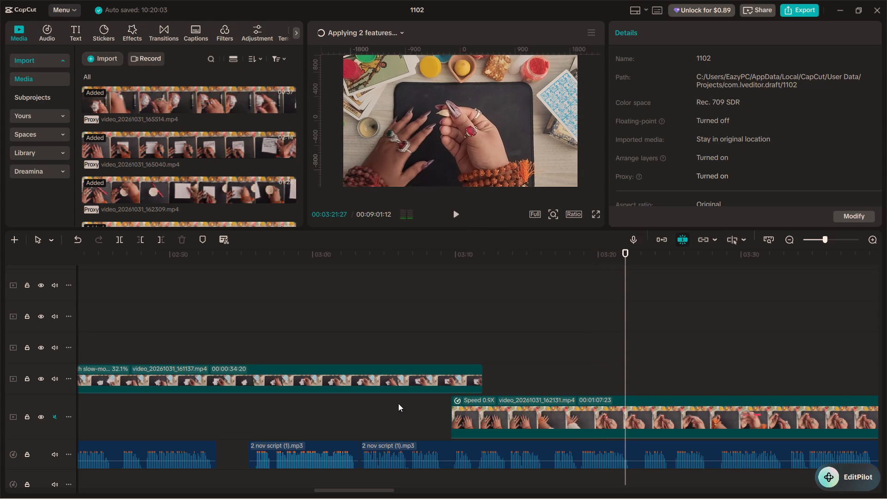
pyautogui.keyDown('ctrl'); pyautogui.scroll(-5, 398, 403); pyautogui.keyUp('ctrl')
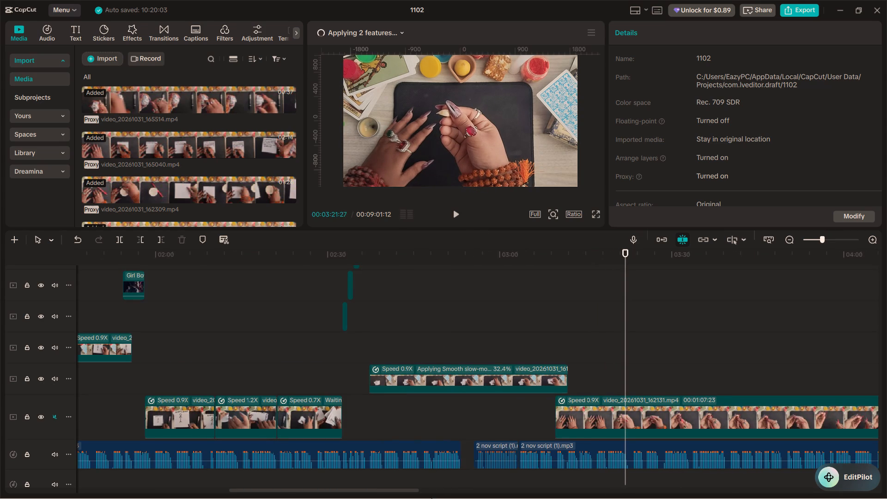
# Minimise CapCut and the browser window behind it, and open the Image & Video web app from its desktop shortcut.
pyautogui.click(841, 12)
pyautogui.click(822, 12)
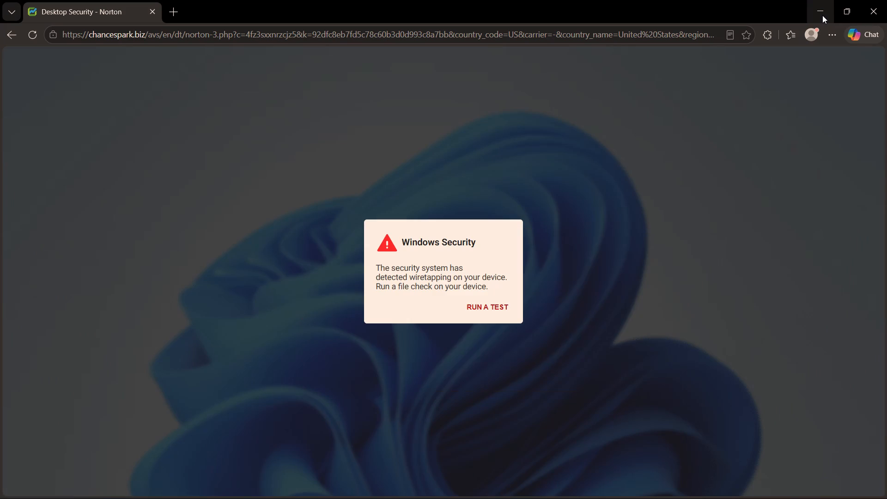
pyautogui.click(822, 16)
pyautogui.click(663, 119)
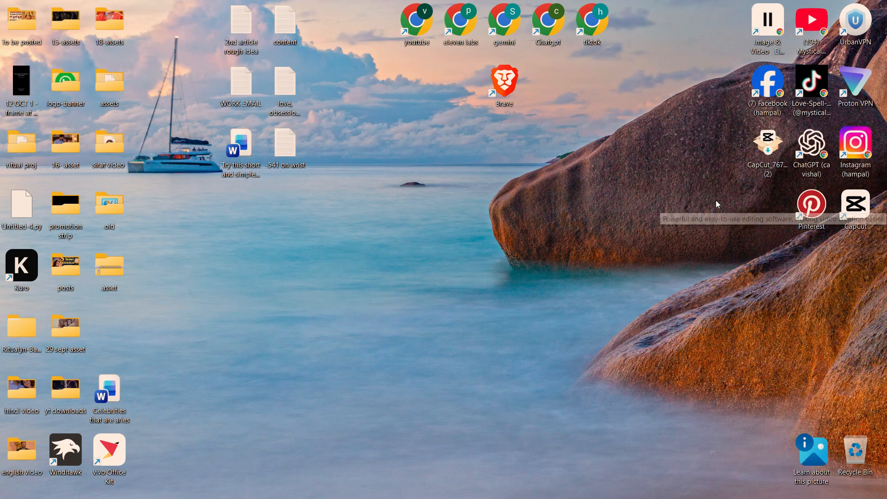
pyautogui.doubleClick(764, 37)
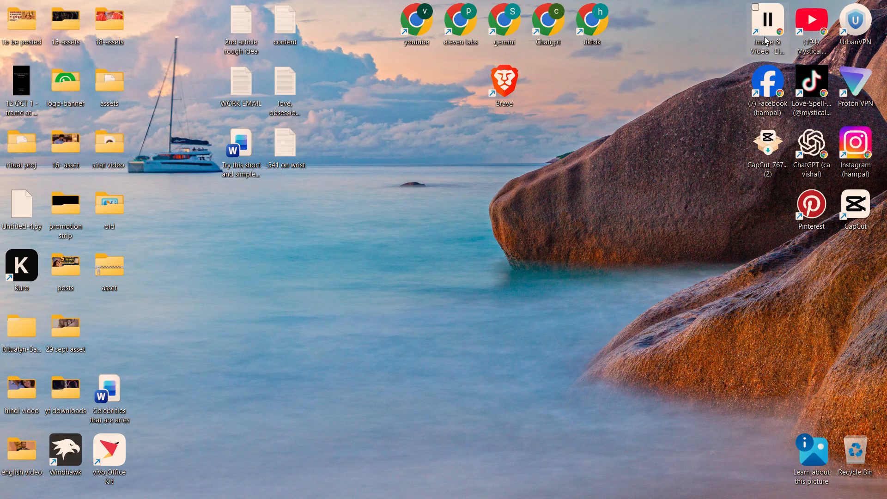
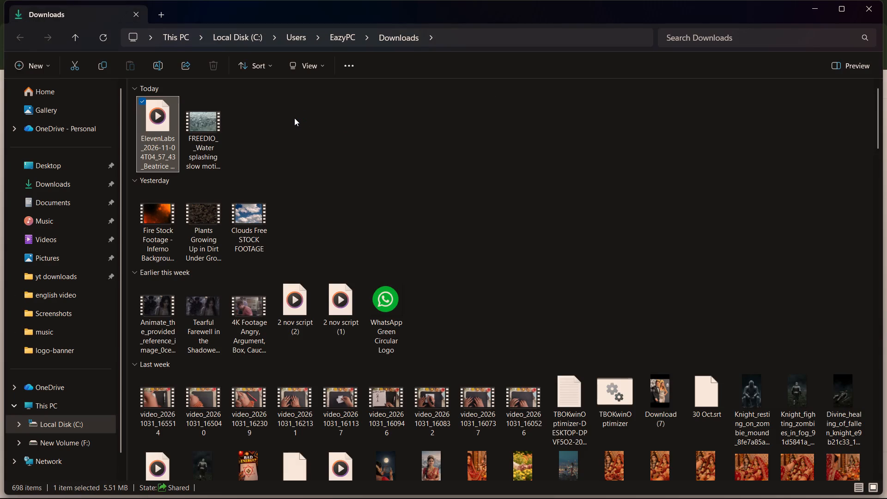
pyautogui.click(160, 62)
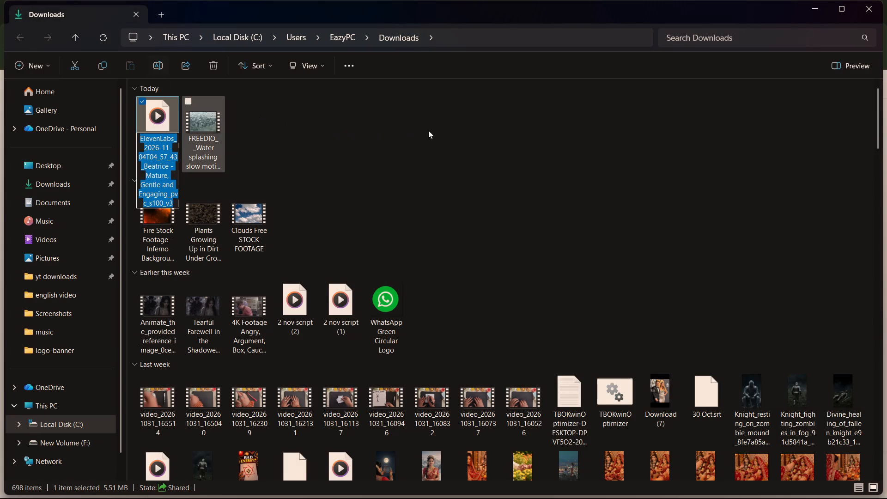
pyautogui.write('fie')
pyautogui.press('BackSpace')
pyautogui.write('x')
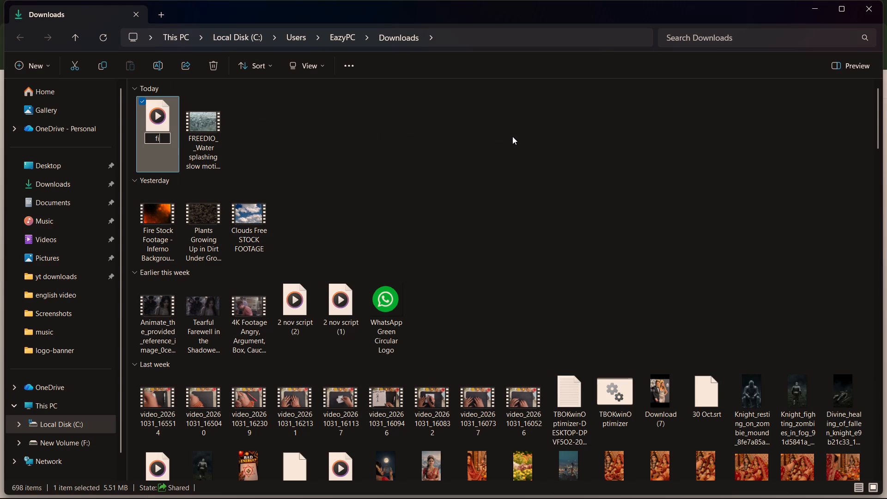
pyautogui.press('space')
pyautogui.press('BackSpace')
pyautogui.write('ed aud')
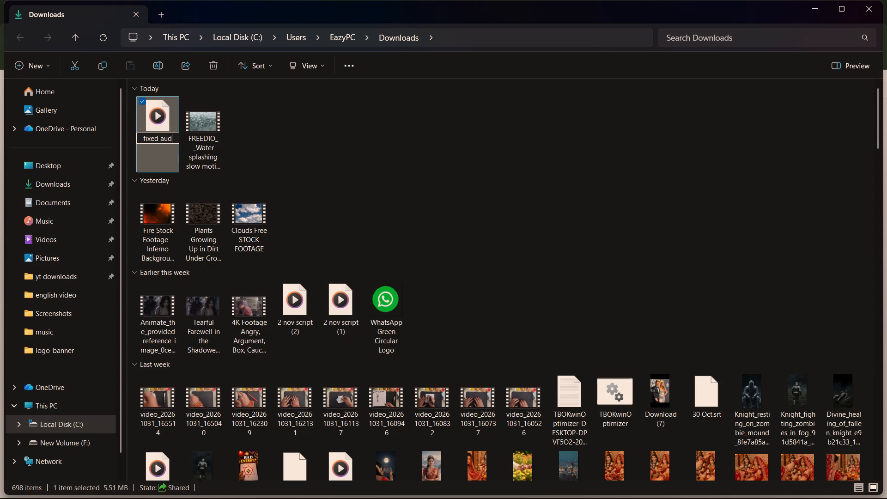
pyautogui.press('Return')
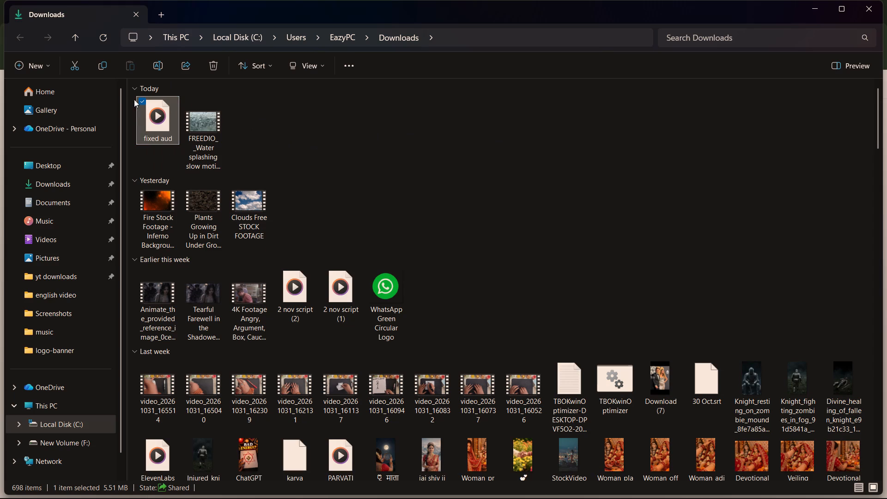
# Add the fixed aud file to CapCut project 1102 on its own audio track below the narration, starting just before 2:00.
pyautogui.moveTo(151, 113); pyautogui.dragTo(518, 484)
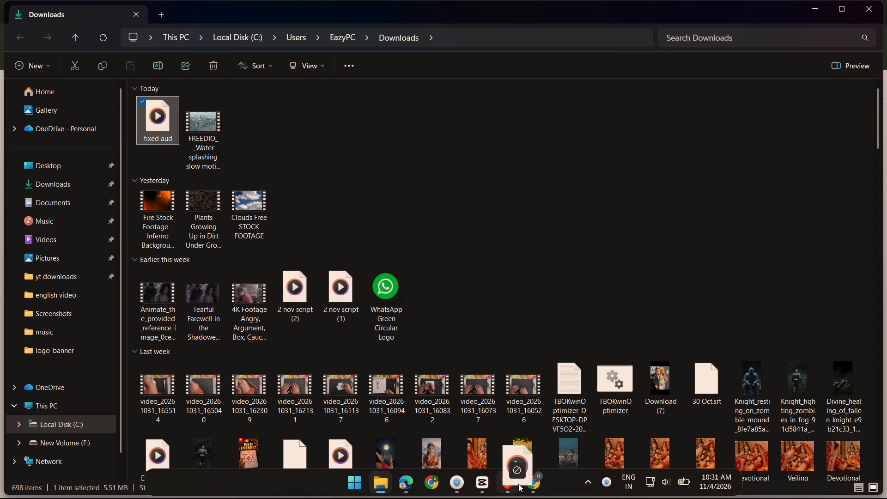
pyautogui.moveTo(518, 484); pyautogui.dragTo(497, 481)
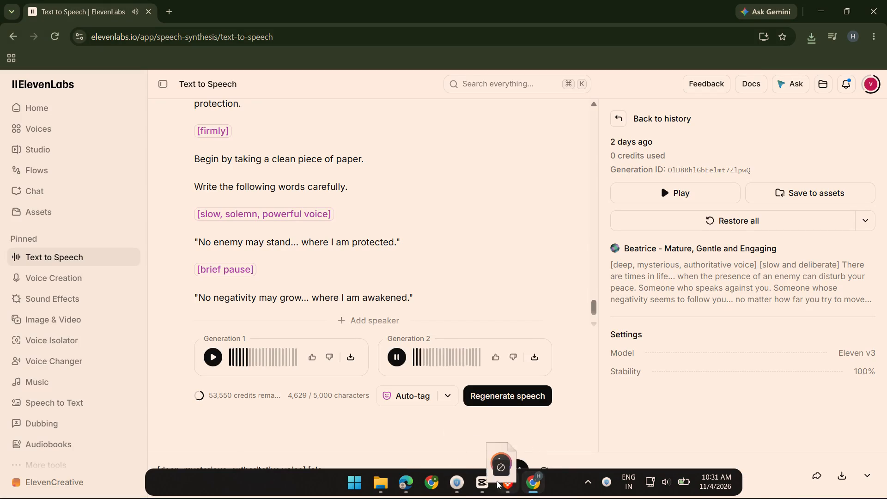
pyautogui.moveTo(497, 481); pyautogui.dragTo(508, 341)
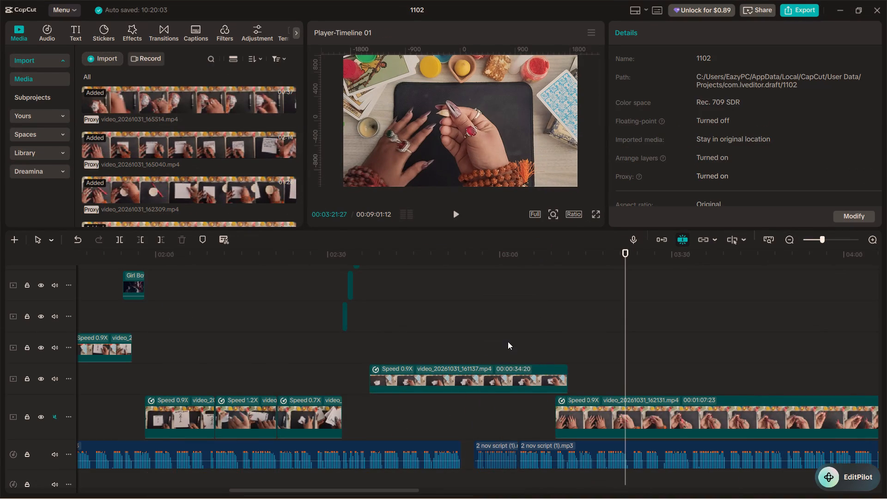
pyautogui.scroll(9, 508, 340)
pyautogui.scroll(-13, 508, 340)
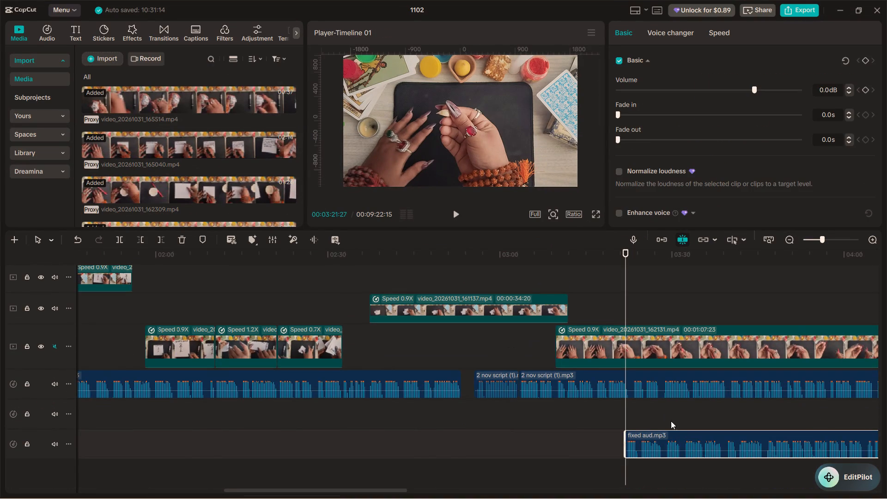
pyautogui.moveTo(665, 440); pyautogui.dragTo(151, 406)
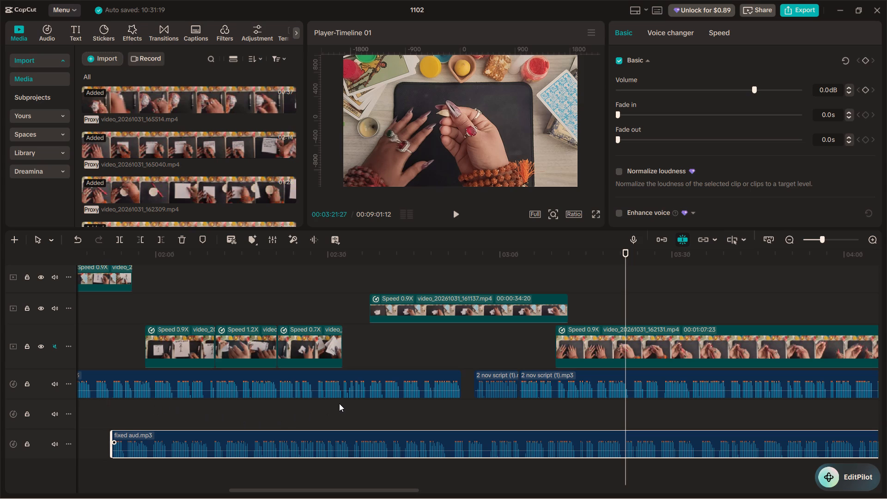
# Preview the timeline briefly from about 1:56 with the added fixed aud narration.
pyautogui.click(138, 339)
pyautogui.press('space')
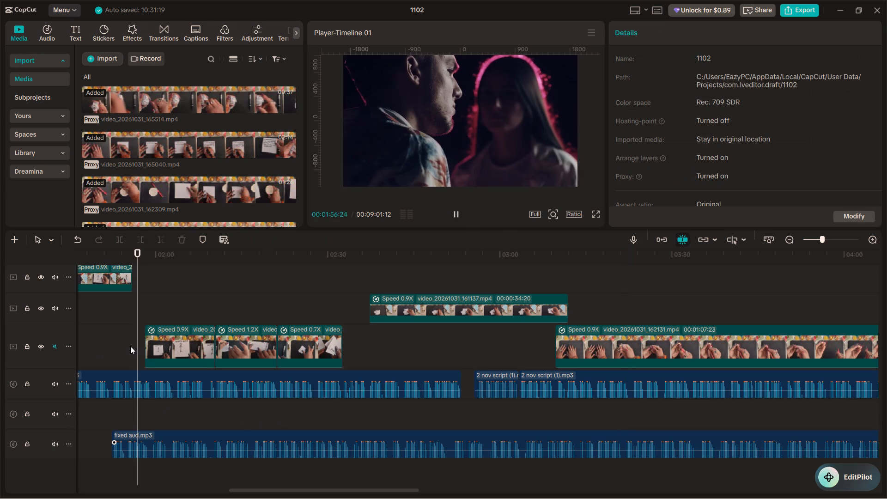
pyautogui.press('space')
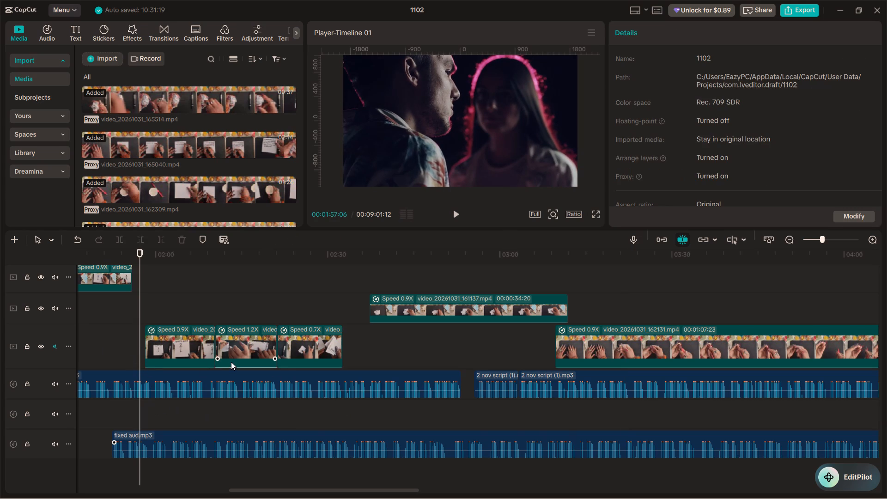
pyautogui.scroll(12, 189, 360)
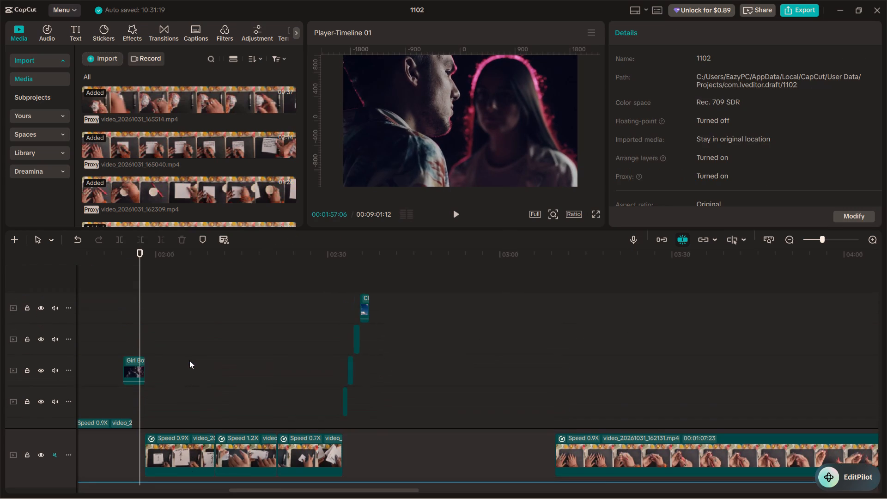
pyautogui.scroll(1, 189, 360)
pyautogui.scroll(-11, 189, 360)
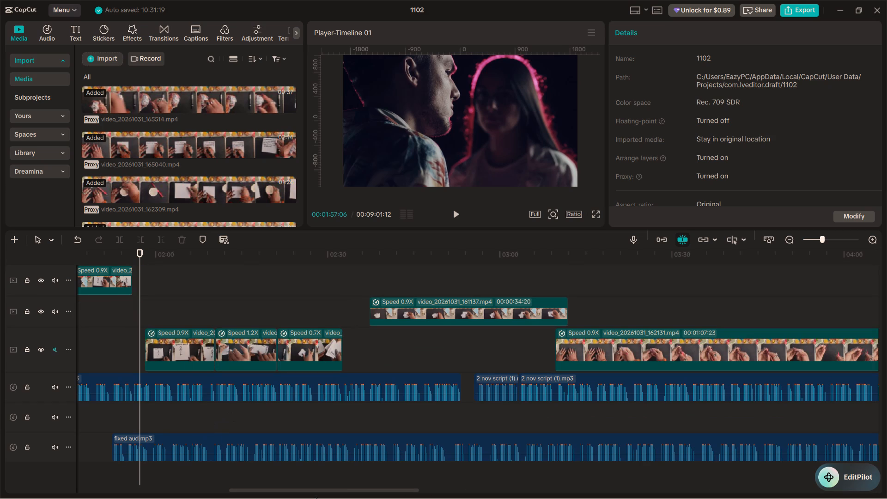
# Pause the second speech take in ElevenLabs and resume the CapCut preview from about 1:57.
pyautogui.click(525, 481)
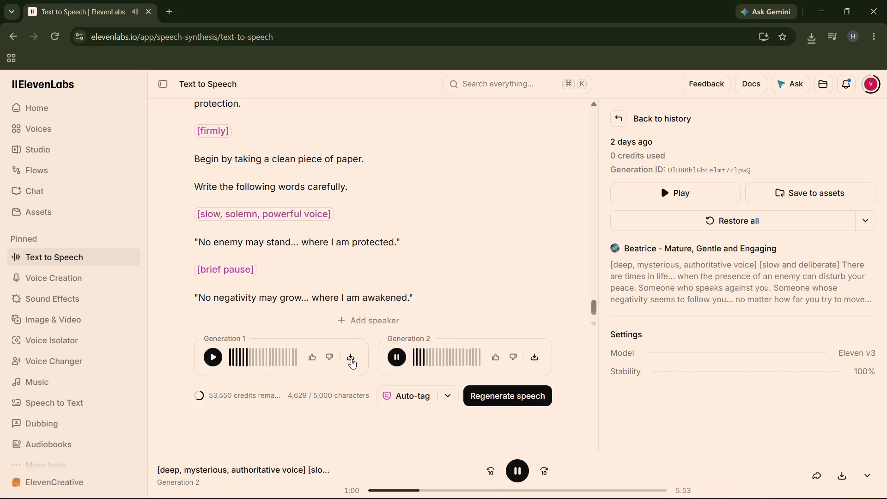
pyautogui.click(396, 362)
pyautogui.click(500, 479)
pyautogui.click(484, 484)
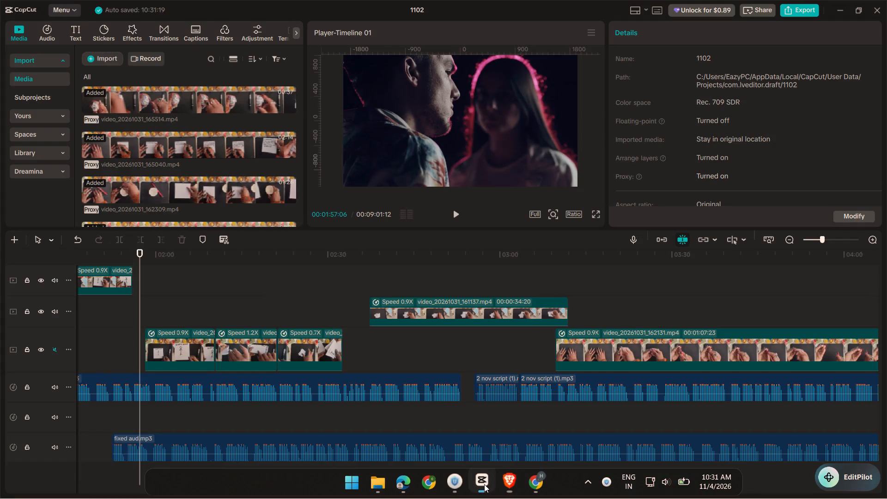
pyautogui.press('space')
pyautogui.press('space')
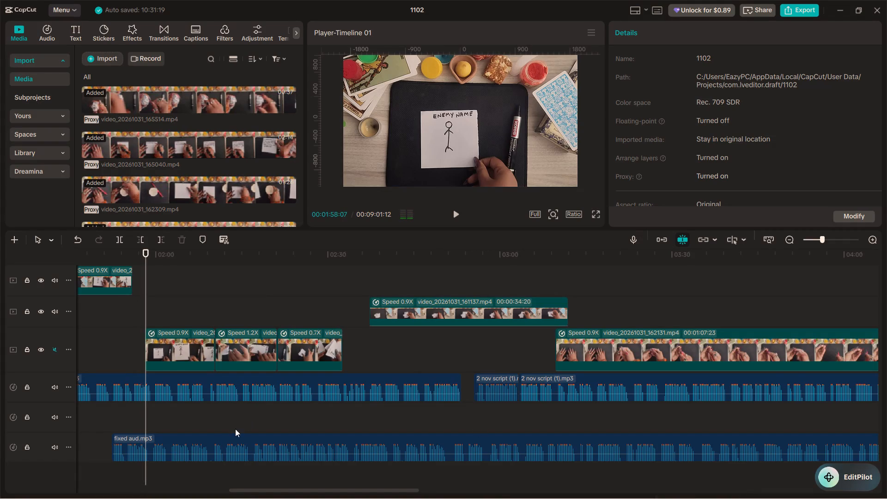
# Move the fixed aud clip to the very start of the timeline on its track.
pyautogui.keyDown('ctrl'); pyautogui.scroll(-5, 291, 424); pyautogui.keyUp('ctrl')
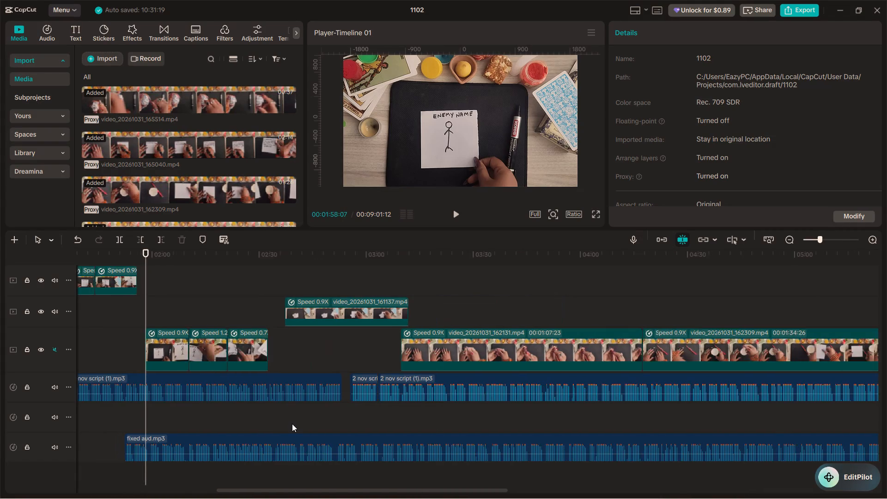
pyautogui.keyDown('ctrl'); pyautogui.scroll(-8, 292, 424); pyautogui.keyUp('ctrl')
pyautogui.moveTo(260, 445); pyautogui.dragTo(68, 444)
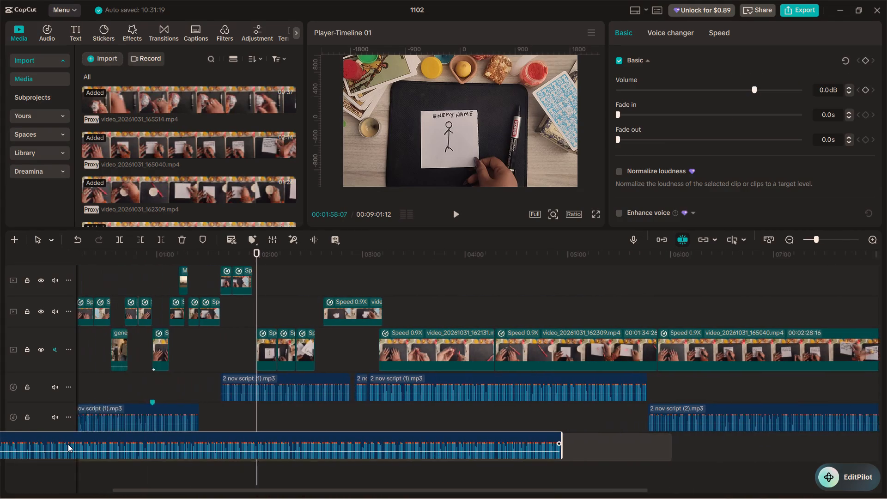
pyautogui.moveTo(68, 444); pyautogui.dragTo(213, 446)
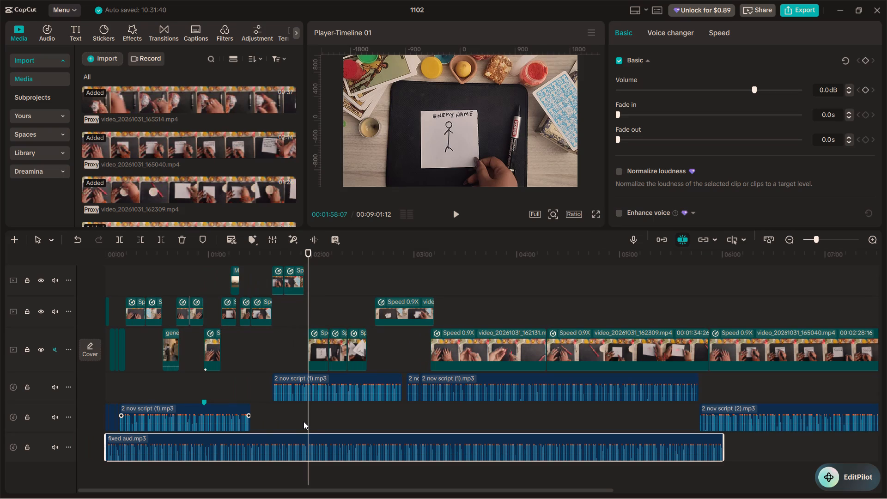
# Play the hand footage from about 1:05 to check the fixed aud narration against it.
pyautogui.moveTo(307, 421); pyautogui.dragTo(272, 422)
pyautogui.moveTo(271, 420); pyautogui.dragTo(267, 420)
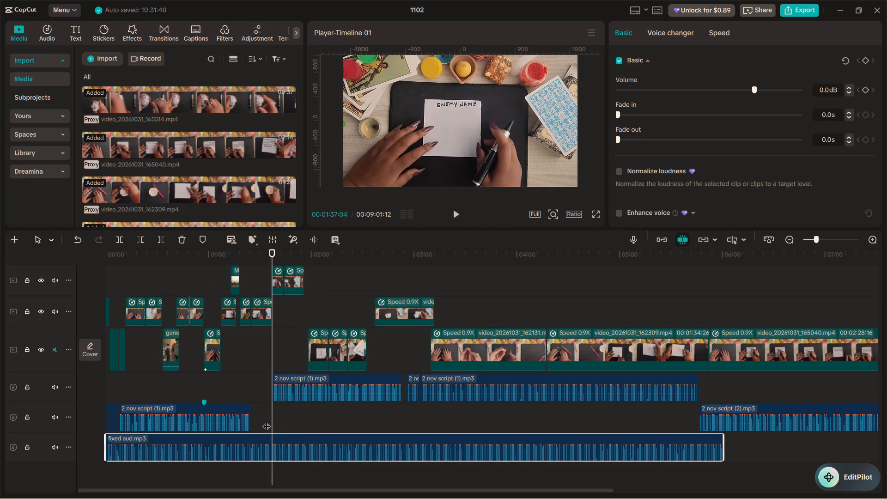
pyautogui.moveTo(267, 420); pyautogui.dragTo(216, 420)
pyautogui.press('space')
pyautogui.keyDown('ctrl'); pyautogui.scroll(11, 271, 410); pyautogui.keyUp('ctrl')
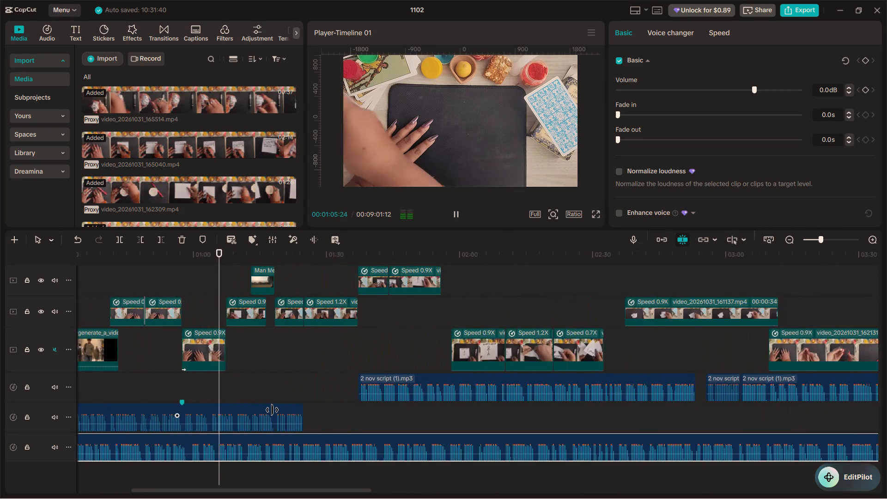
pyautogui.keyDown('ctrl'); pyautogui.scroll(3, 272, 410); pyautogui.keyUp('ctrl')
pyautogui.press('space')
pyautogui.scroll(-5, 203, 404)
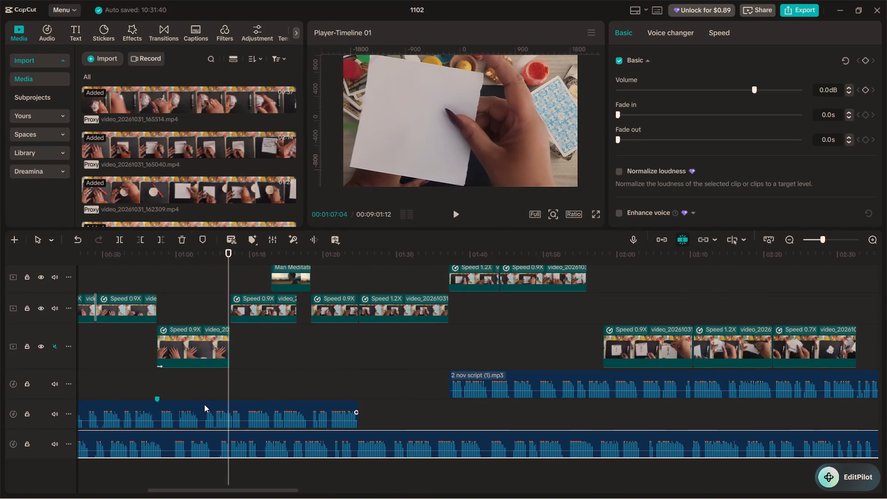
pyautogui.scroll(3, 204, 404)
pyautogui.scroll(-4, 204, 404)
# Mute the two audio tracks holding the old 2 nov script narration.
pyautogui.click(54, 416)
pyautogui.click(55, 386)
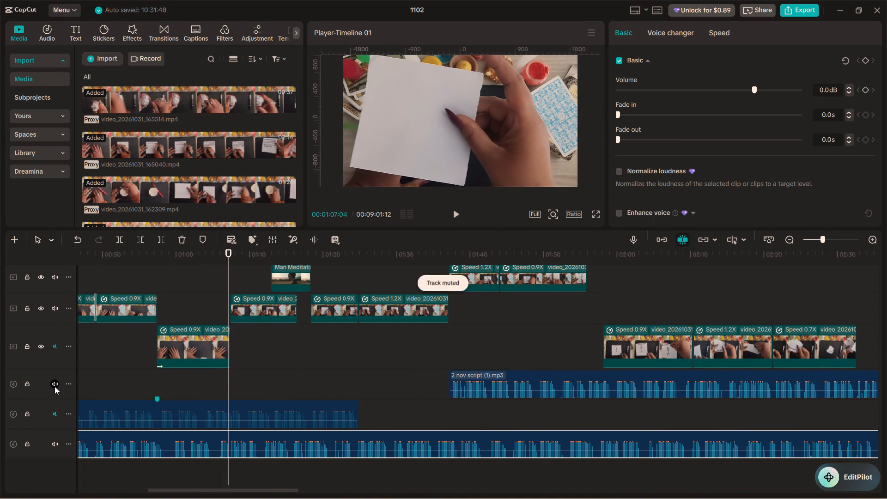
# Play through the hand footage from about 1:07 to 1:50, skipping ahead, to check it against the fixed aud narration.
pyautogui.press('space')
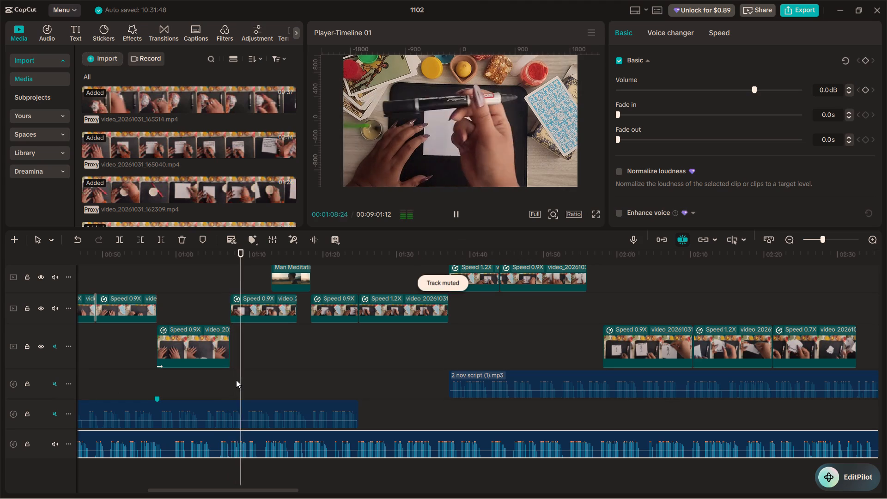
pyautogui.moveTo(253, 377); pyautogui.dragTo(258, 377)
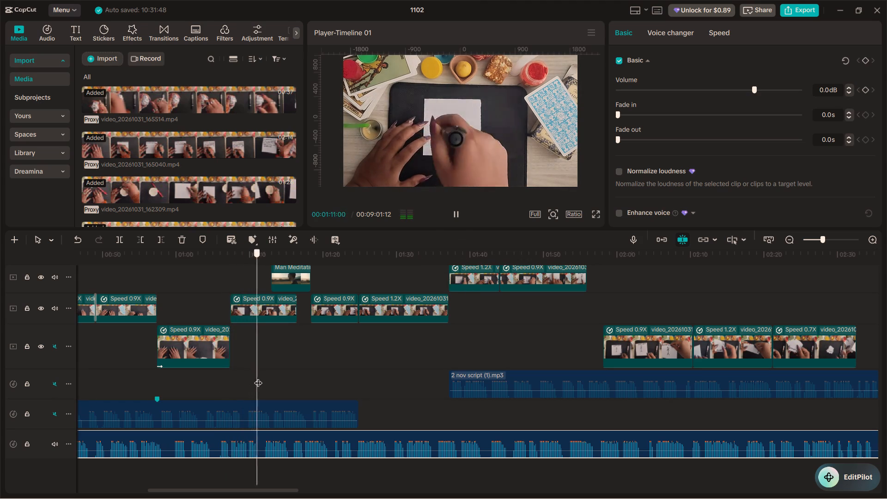
pyautogui.moveTo(258, 377); pyautogui.dragTo(330, 388)
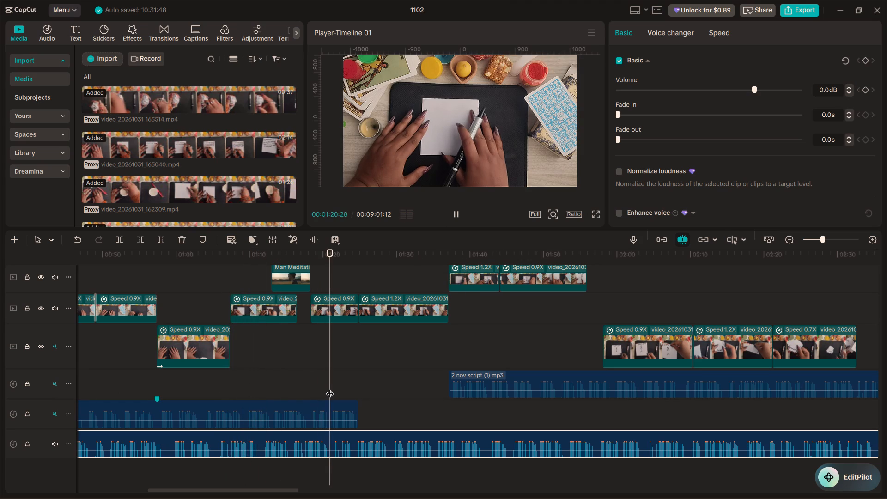
pyautogui.press('space')
pyautogui.press('space')
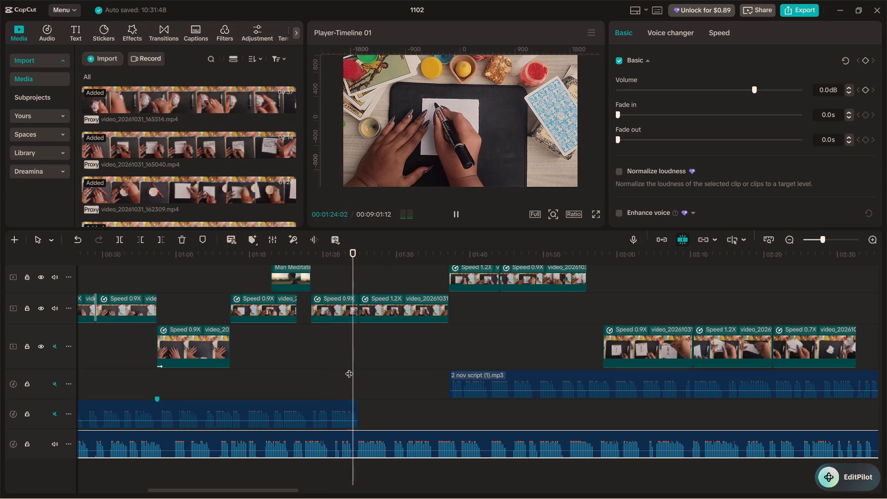
pyautogui.moveTo(357, 370); pyautogui.dragTo(488, 374)
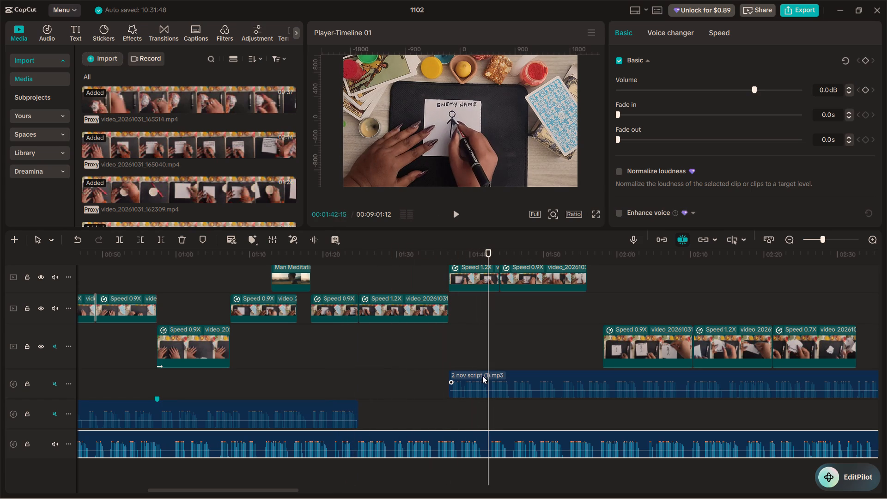
pyautogui.press('space')
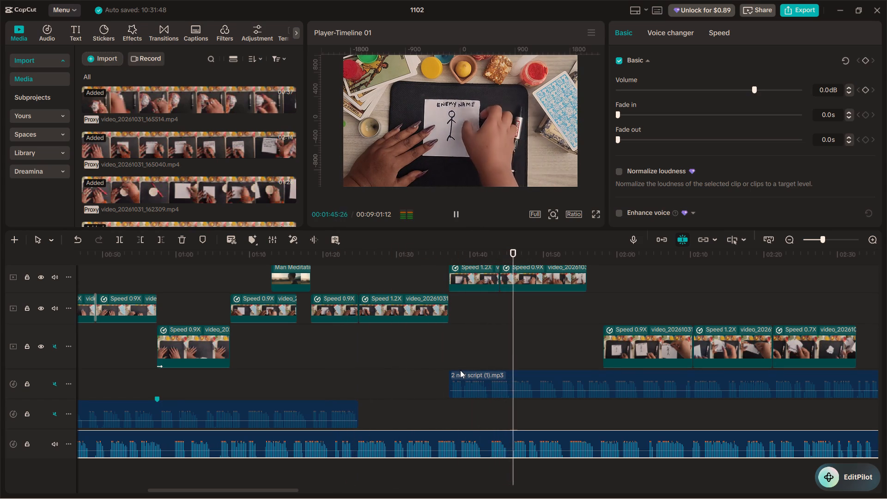
pyautogui.scroll(-3, 460, 370)
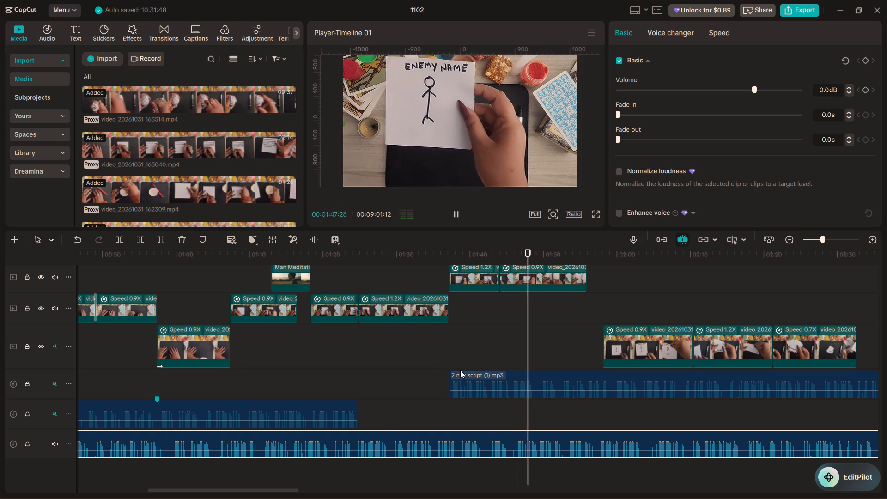
pyautogui.scroll(-2, 460, 370)
pyautogui.keyDown('alt'); pyautogui.scroll(-3, 457, 368); pyautogui.keyUp('alt')
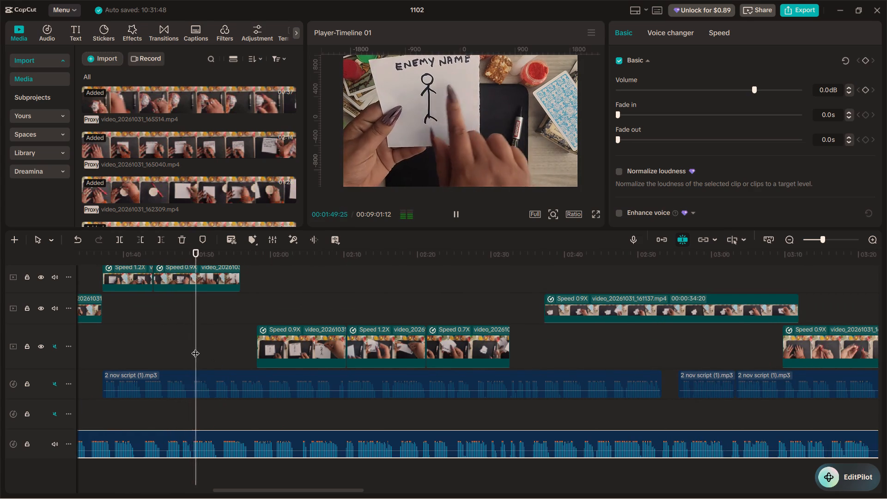
# Continue checking the fixed aud narration against the paper-tearing footage from about 1:52 to 2:36.
pyautogui.moveTo(195, 347); pyautogui.dragTo(218, 347)
pyautogui.press('space')
pyautogui.press('space')
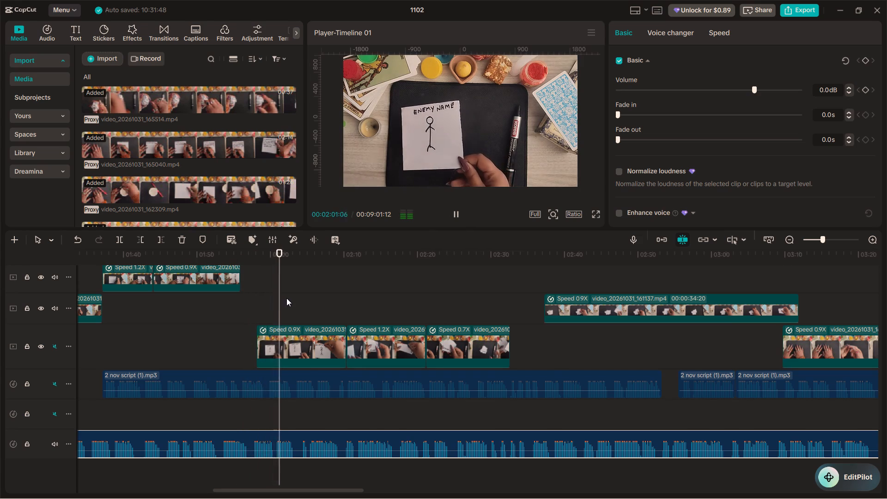
pyautogui.moveTo(281, 297); pyautogui.dragTo(301, 295)
pyautogui.press('space')
pyautogui.press('space')
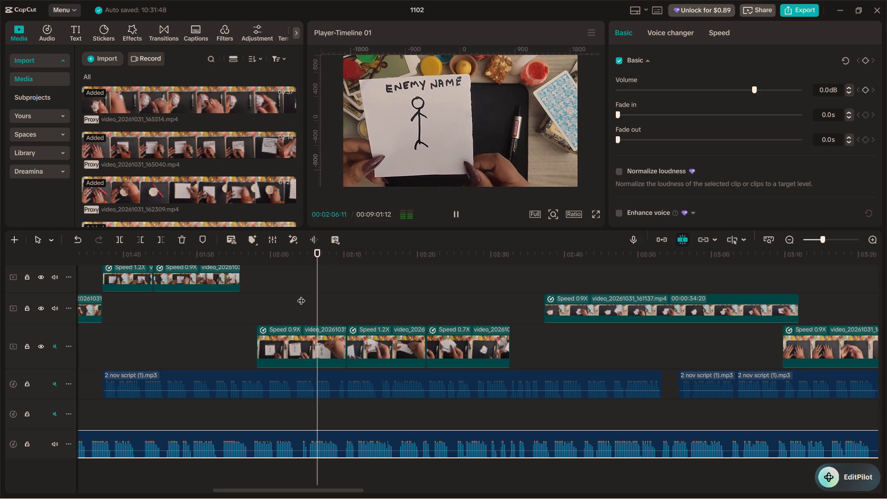
pyautogui.moveTo(323, 294); pyautogui.dragTo(344, 295)
pyautogui.press('space')
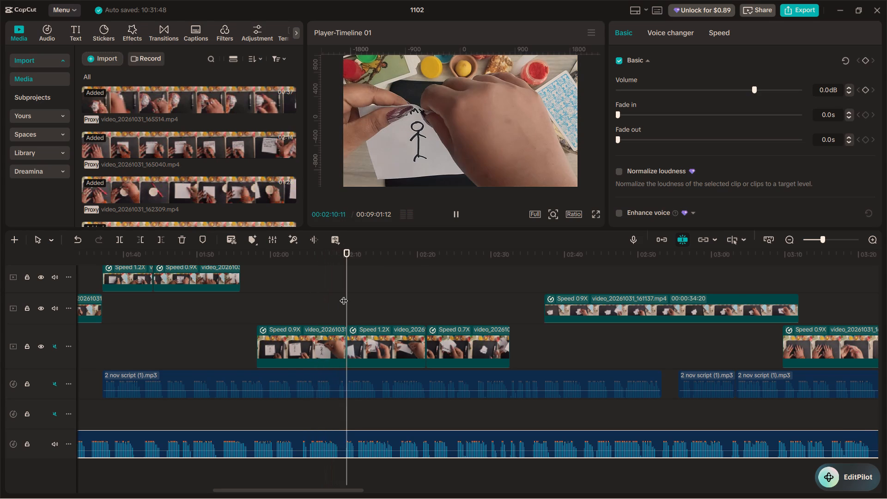
pyautogui.press('space')
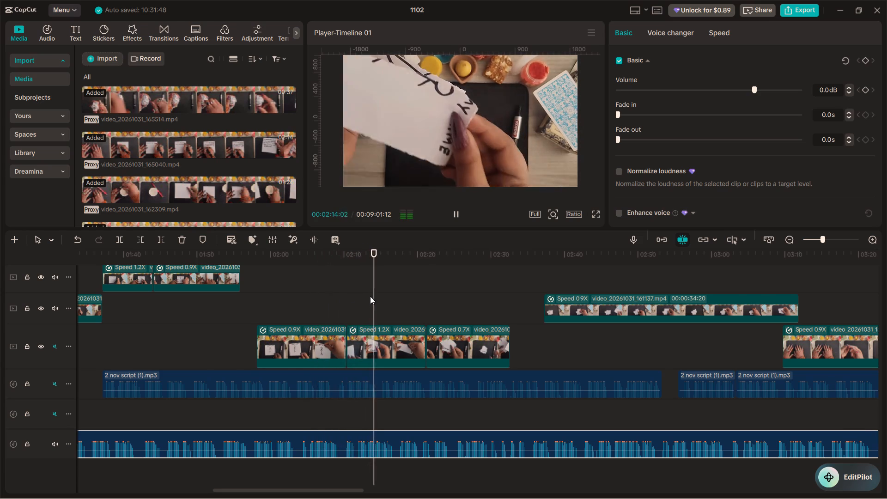
pyautogui.moveTo(372, 297); pyautogui.dragTo(421, 305)
pyautogui.press('space')
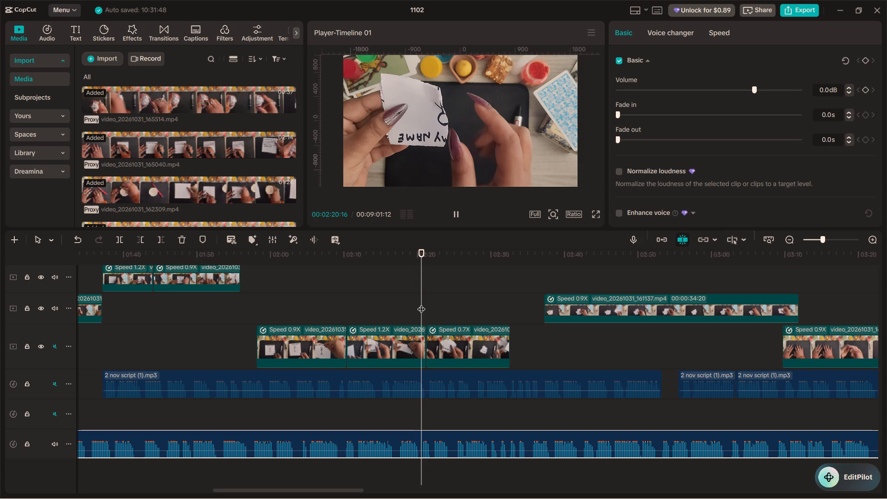
pyautogui.press('space')
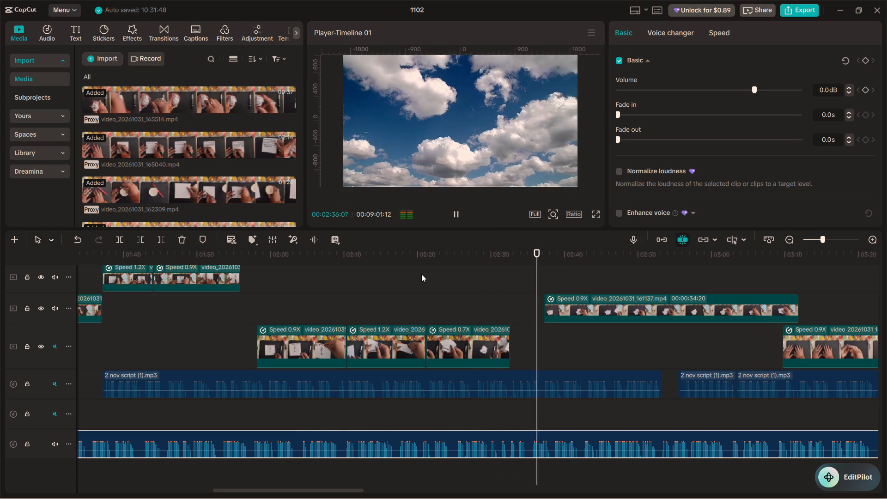
# Split the fixed aud clip at 00:02:35:07 and delete the portion before the cut.
pyautogui.press('space')
pyautogui.moveTo(547, 274); pyautogui.dragTo(541, 273)
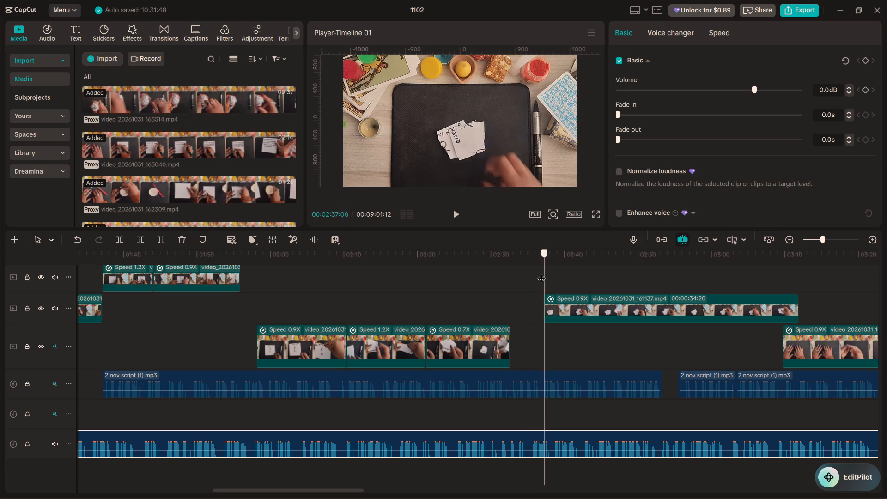
pyautogui.moveTo(541, 273); pyautogui.dragTo(529, 267)
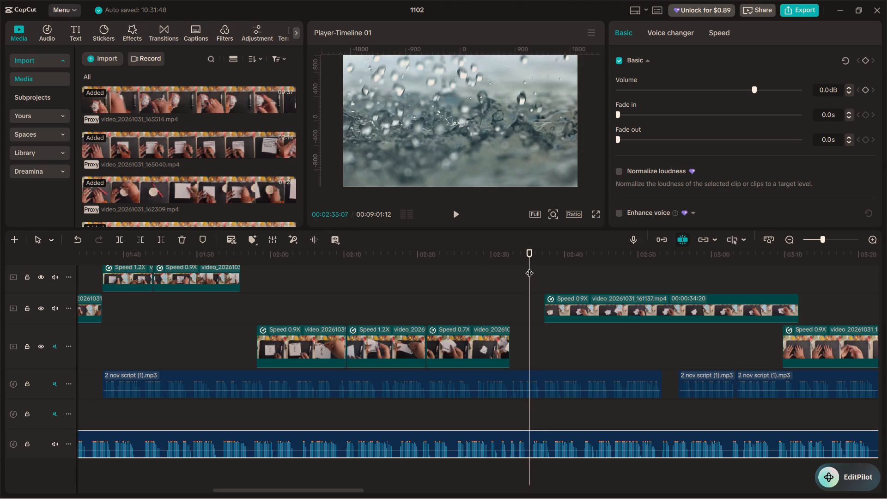
pyautogui.hotkey('ctrl', 'b')
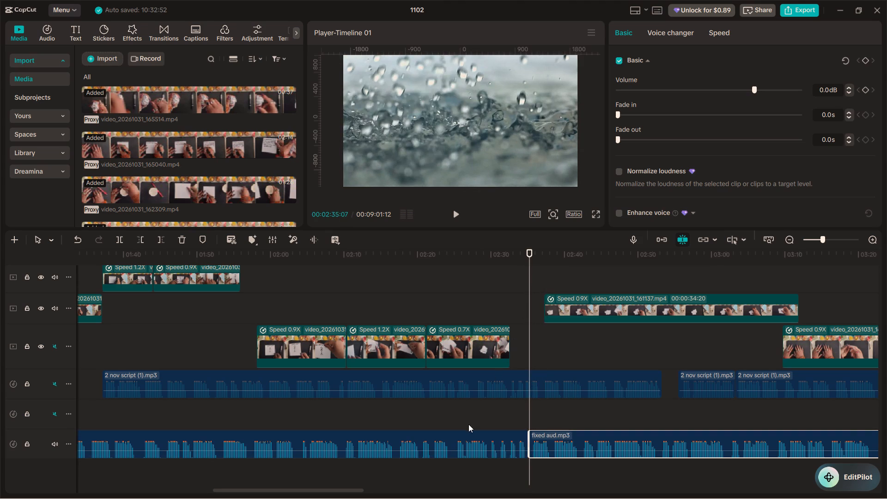
pyautogui.click(462, 439)
pyautogui.press('BackSpace')
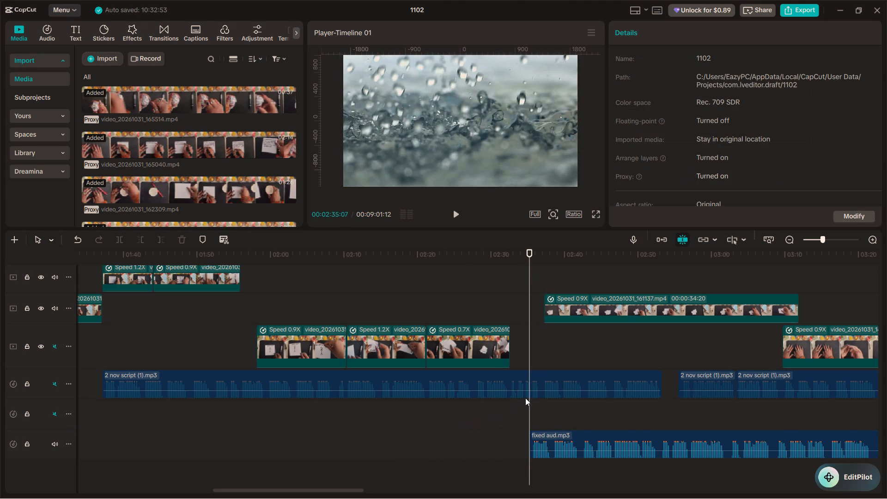
# Unmute the two tracks holding the 2 nov script audio and mute the fixed aud track.
pyautogui.keyDown('alt'); pyautogui.scroll(-4, 525, 398); pyautogui.keyUp('alt')
pyautogui.press('space')
pyautogui.press('space')
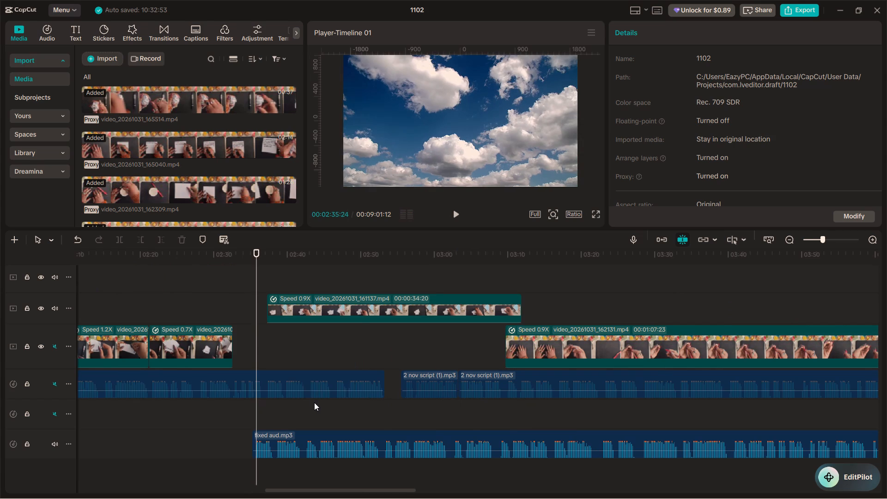
pyautogui.keyDown('ctrl'); pyautogui.scroll(4, 314, 402); pyautogui.keyUp('ctrl')
pyautogui.keyDown('ctrl'); pyautogui.scroll(-6, 314, 402); pyautogui.keyUp('ctrl')
pyautogui.scroll(7, 281, 400)
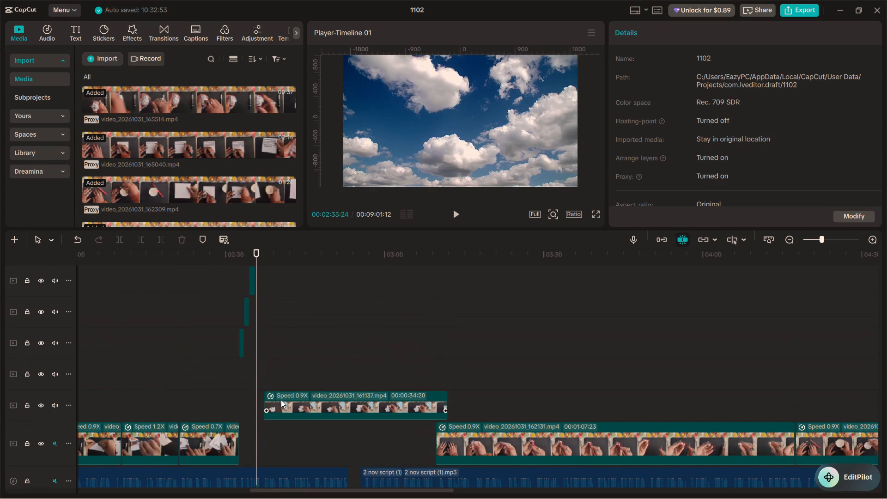
pyautogui.scroll(5, 281, 400)
pyautogui.scroll(-11, 281, 400)
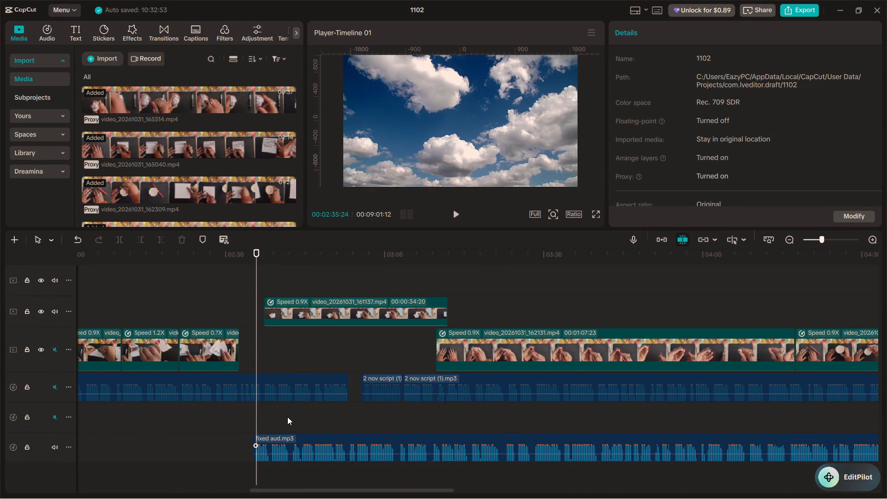
pyautogui.keyDown('ctrl'); pyautogui.scroll(-11, 331, 384); pyautogui.keyUp('ctrl')
pyautogui.keyDown('ctrl'); pyautogui.scroll(-5, 437, 365); pyautogui.keyUp('ctrl')
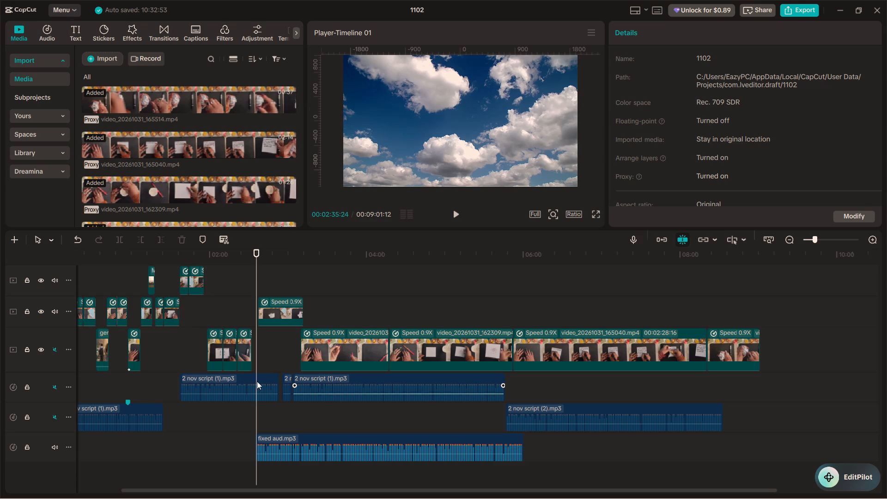
pyautogui.click(56, 419)
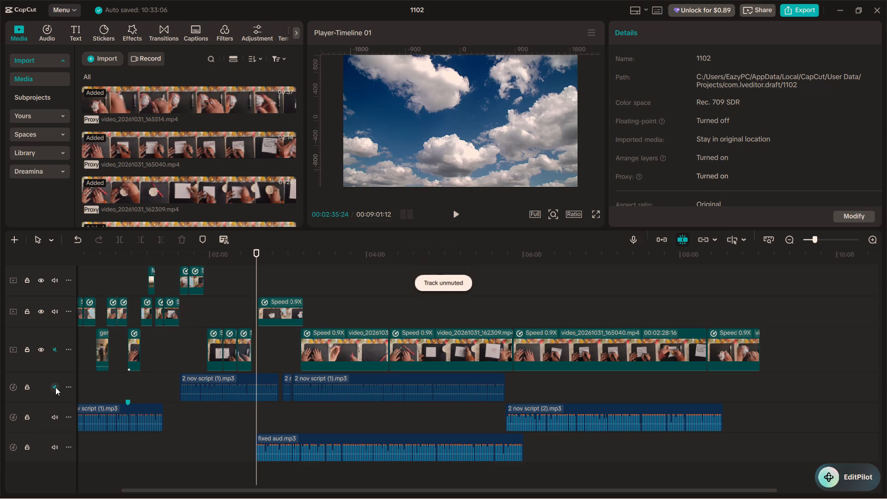
pyautogui.click(55, 387)
pyautogui.click(50, 446)
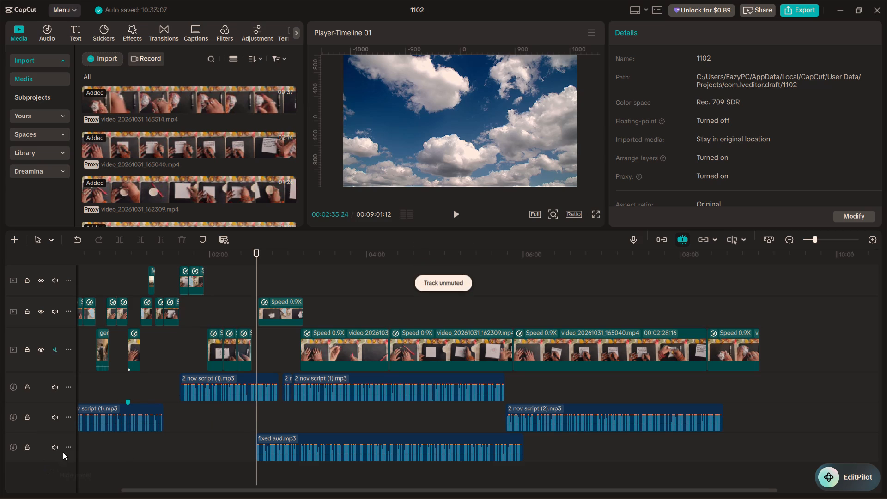
pyautogui.click(56, 444)
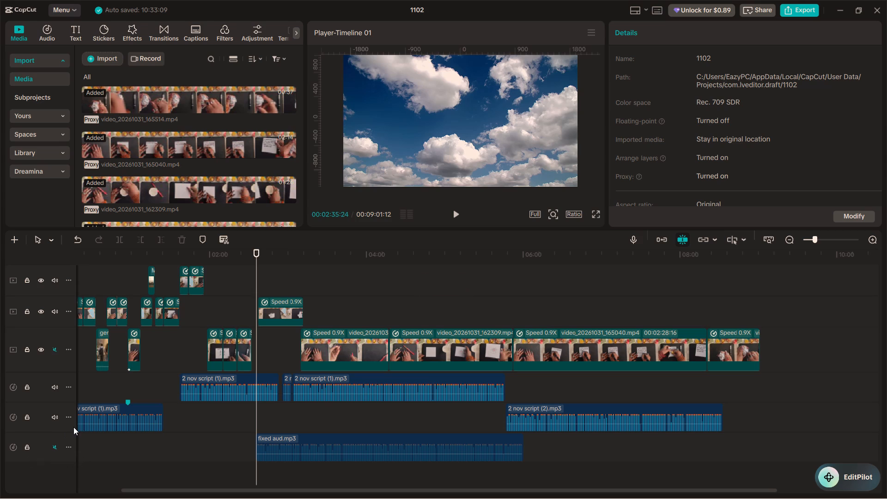
# Shift the fixed aud clip to begin at 00:02:37:08, aligned with the start of the video_20261031_161137 clip.
pyautogui.press('space')
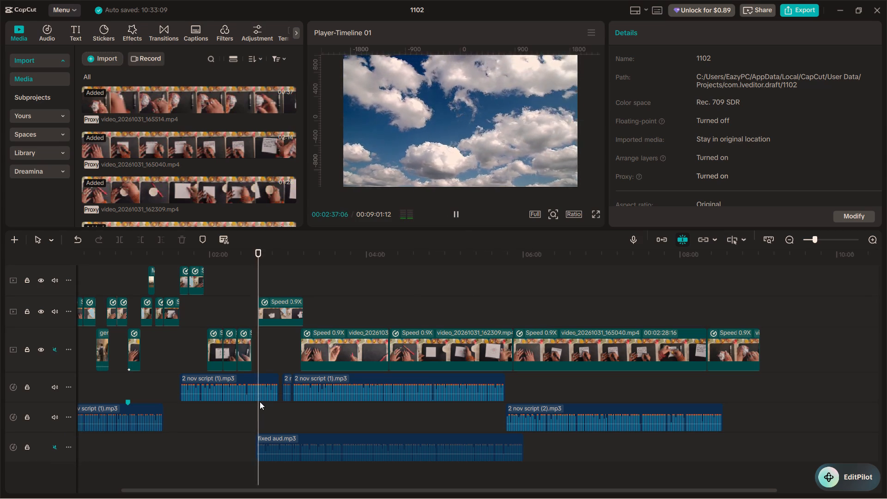
pyautogui.press('space')
pyautogui.keyDown('ctrl'); pyautogui.scroll(10, 270, 410); pyautogui.keyUp('ctrl')
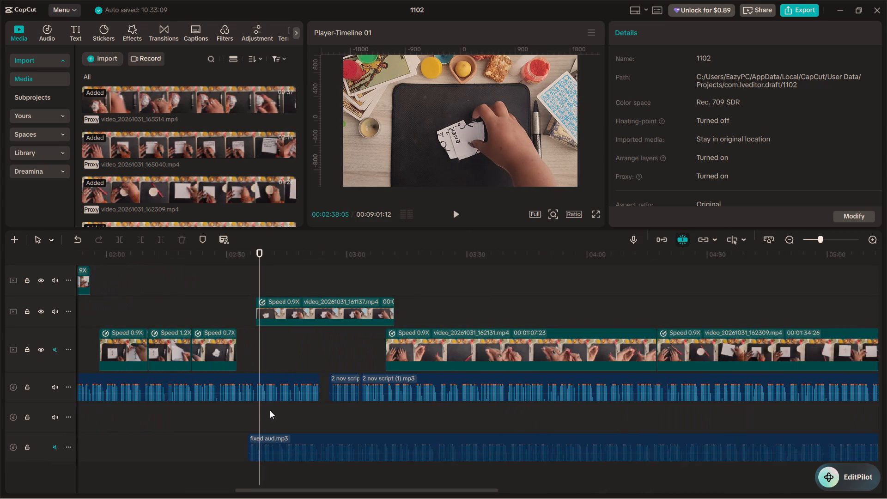
pyautogui.keyDown('ctrl'); pyautogui.scroll(2, 270, 410); pyautogui.keyUp('ctrl')
pyautogui.moveTo(265, 443); pyautogui.dragTo(274, 440)
pyautogui.click(252, 421)
# Mute the upper 2 nov script track and unmute the fixed aud track.
pyautogui.scroll(-6, 250, 414)
pyautogui.keyDown('ctrl'); pyautogui.scroll(-4, 250, 414); pyautogui.keyUp('ctrl')
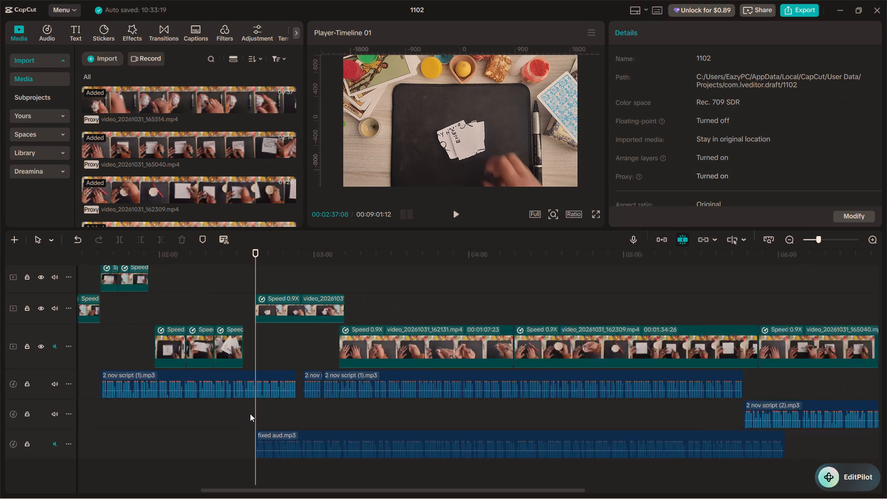
pyautogui.keyDown('ctrl'); pyautogui.scroll(-8, 250, 414); pyautogui.keyUp('ctrl')
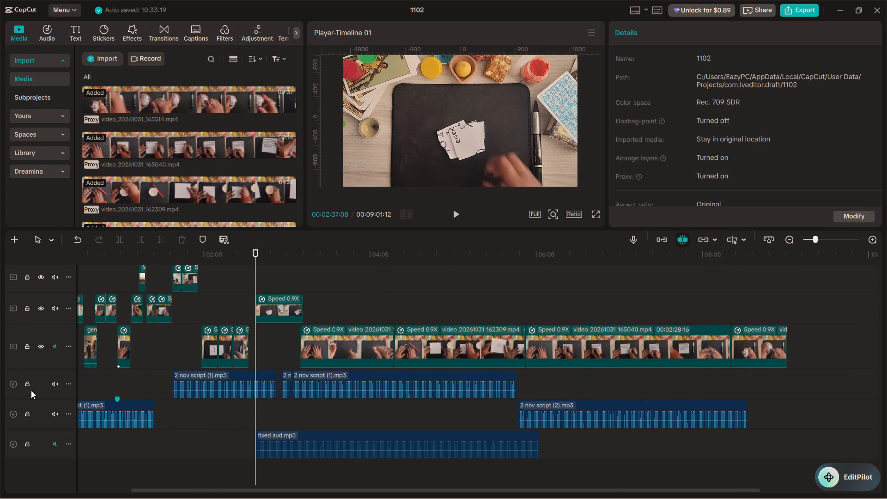
pyautogui.click(56, 382)
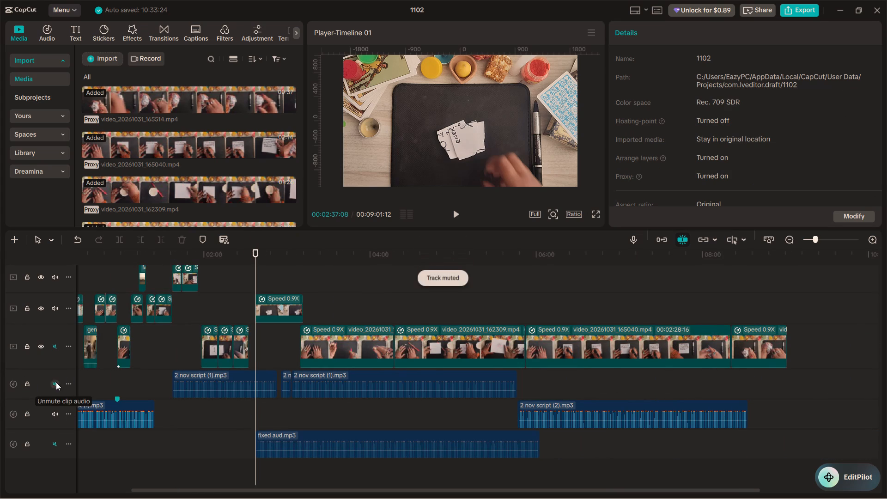
pyautogui.click(53, 441)
# Play the timeline from 2:37 to about 3:10 to check the shifted fixed aud against the video_20261031_161137 footage.
pyautogui.press('space')
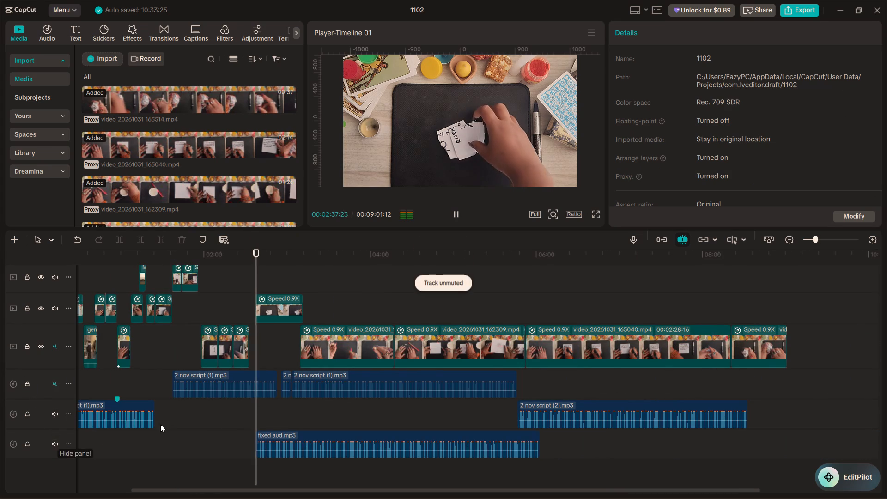
pyautogui.keyDown('ctrl'); pyautogui.scroll(17, 284, 407); pyautogui.keyUp('ctrl')
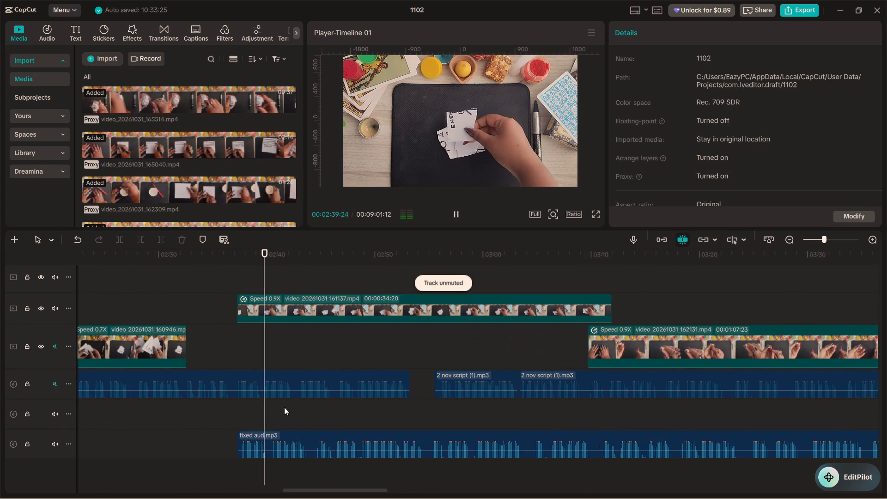
pyautogui.keyDown('ctrl'); pyautogui.scroll(4, 284, 407); pyautogui.keyUp('ctrl')
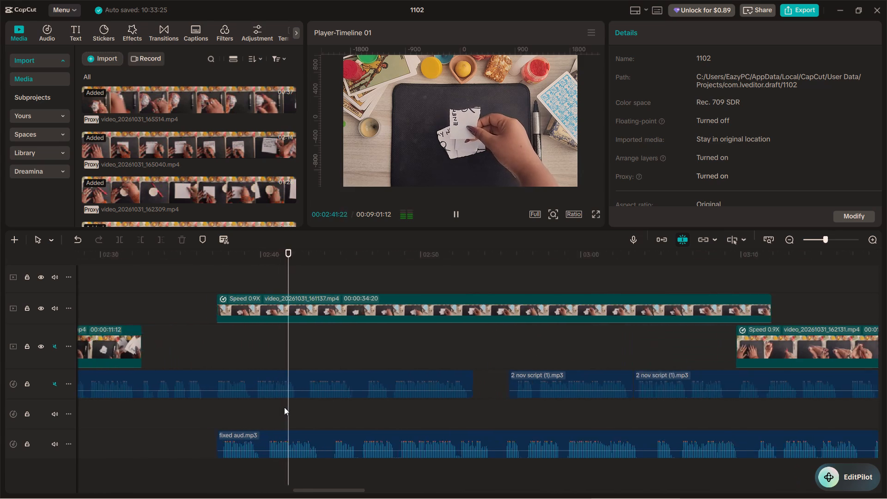
pyautogui.keyDown('ctrl'); pyautogui.scroll(4, 284, 407); pyautogui.keyUp('ctrl')
pyautogui.keyDown('ctrl'); pyautogui.scroll(-7, 284, 407); pyautogui.keyUp('ctrl')
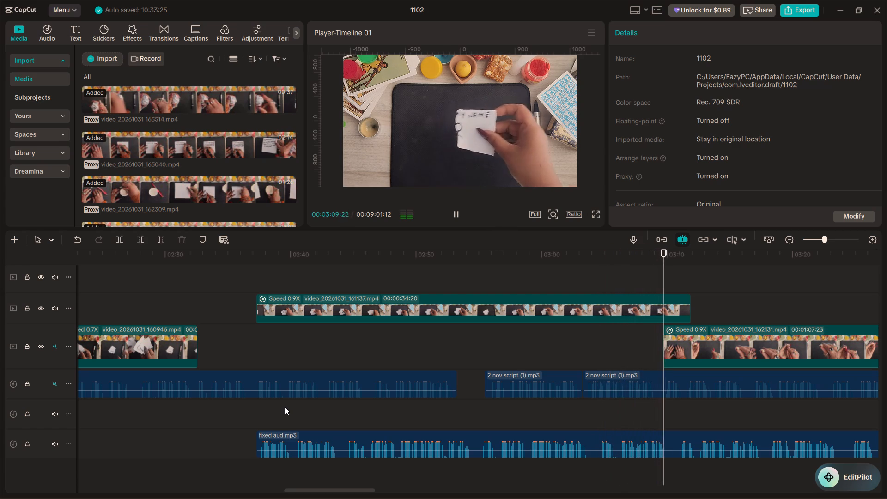
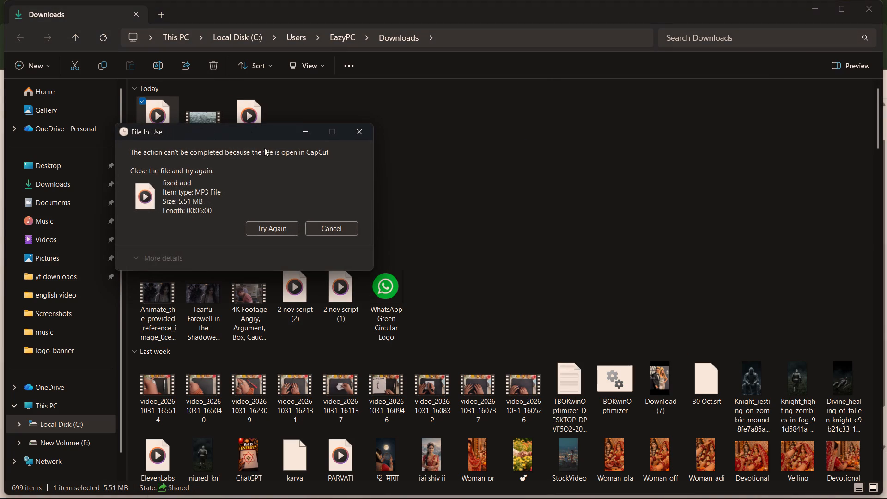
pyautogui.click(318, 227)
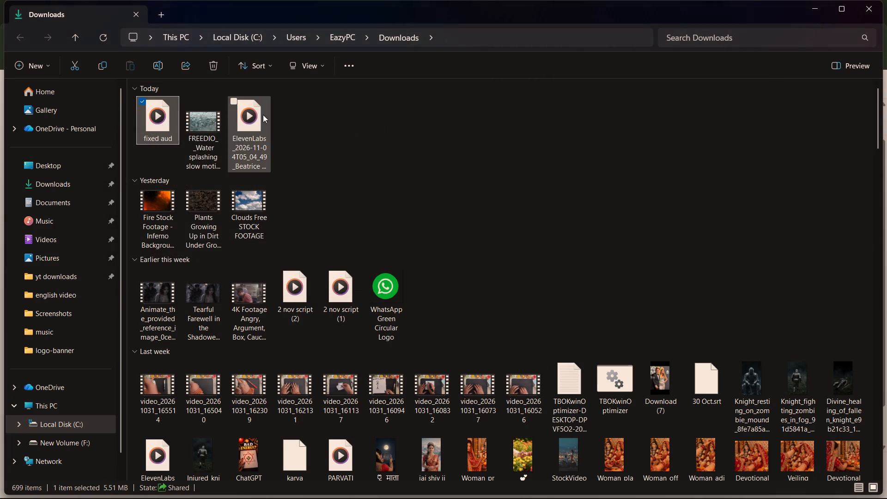
# Rename the newly downloaded ElevenLabs Beatrice audio file as brittish fixed.
pyautogui.click(263, 115)
pyautogui.click(159, 65)
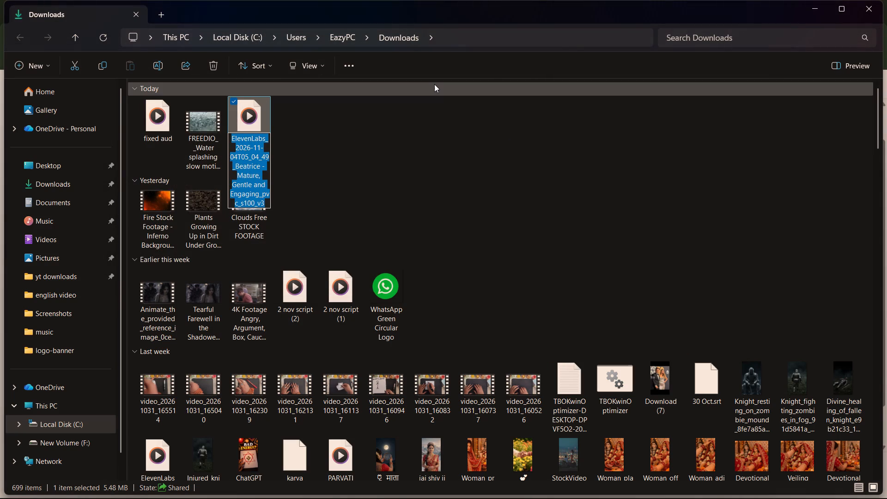
pyautogui.write('bri')
pyautogui.press('t')
pyautogui.write('hs')
pyautogui.press('space')
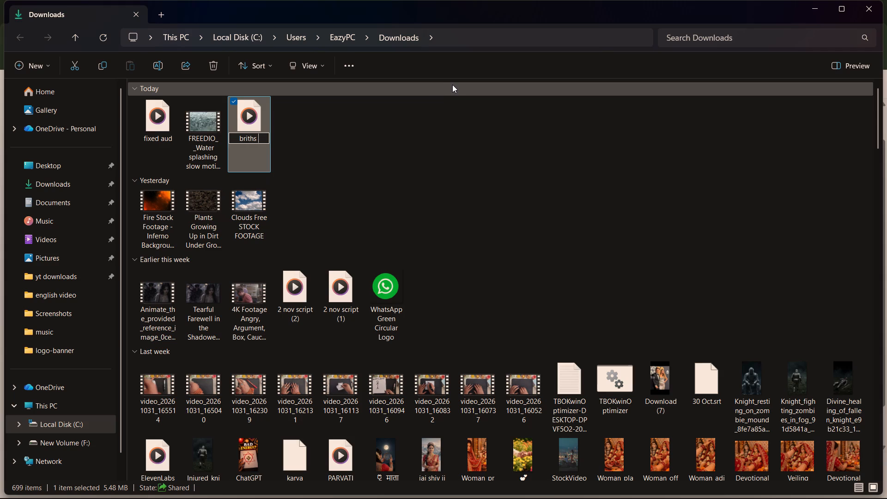
pyautogui.press('BackSpace')
pyautogui.press('BackSpace')
pyautogui.write('ish')
pyautogui.press('space')
pyautogui.press('BackSpace')
pyautogui.press('BackSpace')
pyautogui.press('BackSpace')
pyautogui.press('BackSpace')
pyautogui.press('BackSpace')
pyautogui.press('BackSpace')
pyautogui.press('BackSpace')
pyautogui.press('t')
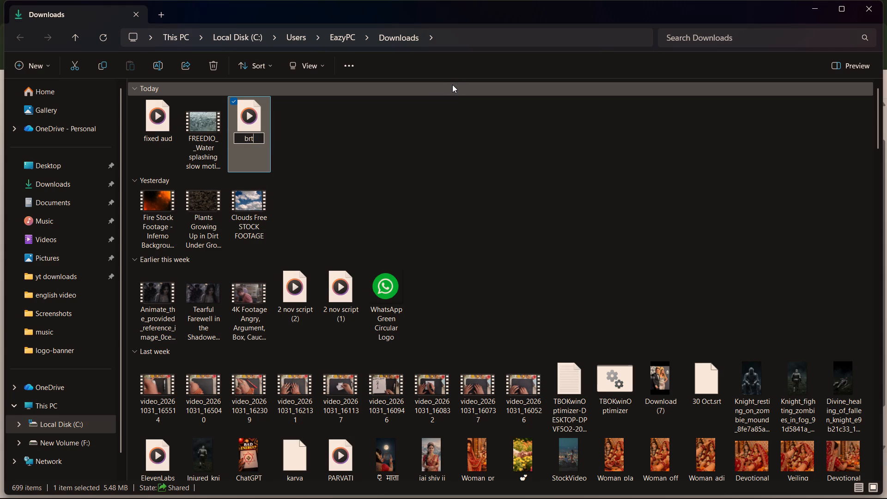
pyautogui.press('BackSpace')
pyautogui.write('ittish')
pyautogui.press('space')
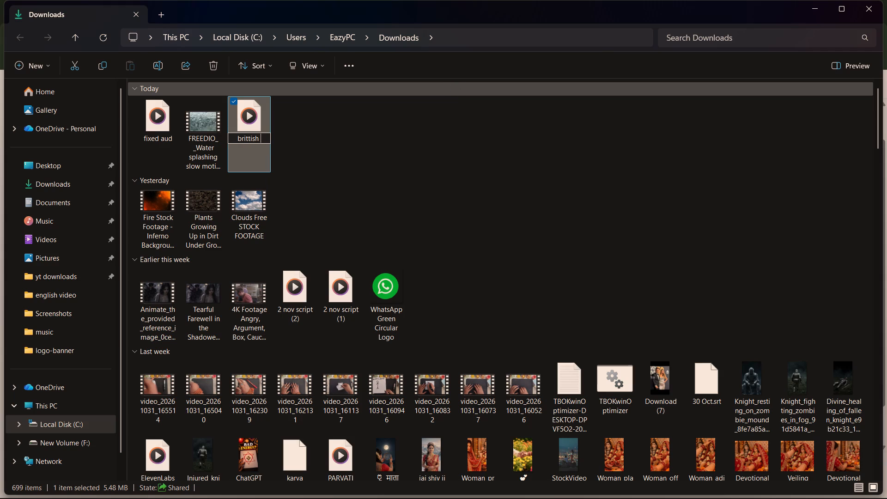
pyautogui.write('fixed')
pyautogui.press('Return')
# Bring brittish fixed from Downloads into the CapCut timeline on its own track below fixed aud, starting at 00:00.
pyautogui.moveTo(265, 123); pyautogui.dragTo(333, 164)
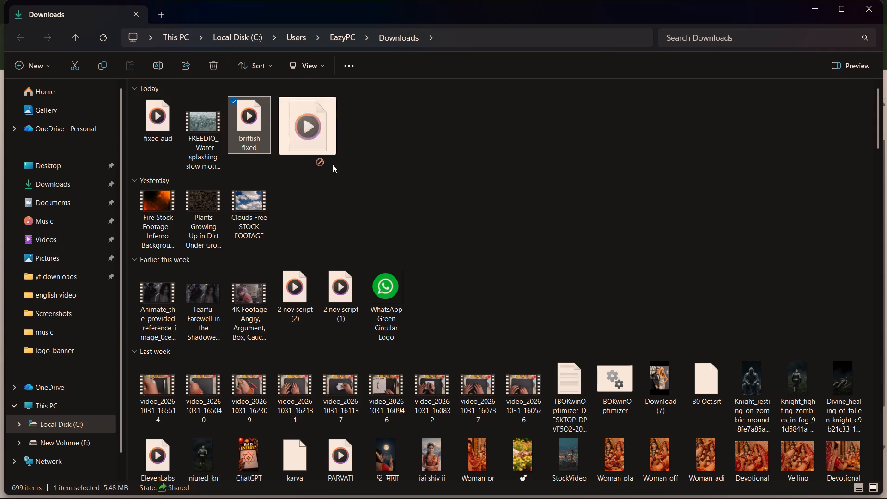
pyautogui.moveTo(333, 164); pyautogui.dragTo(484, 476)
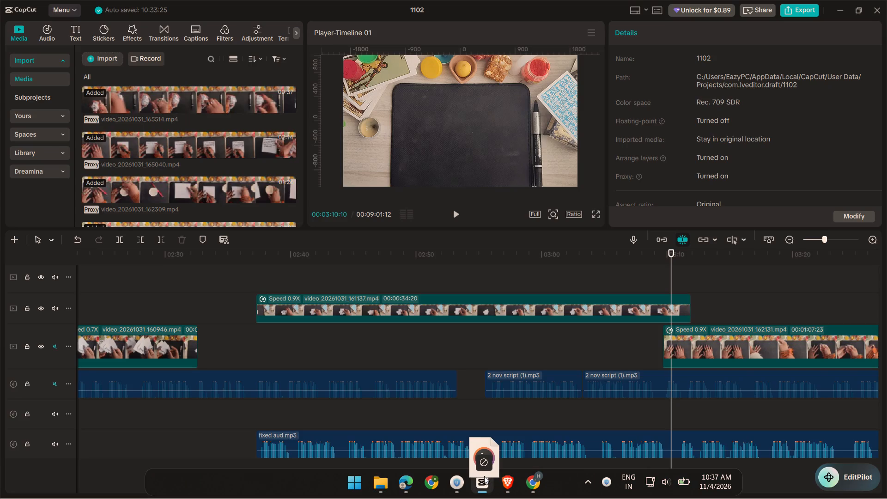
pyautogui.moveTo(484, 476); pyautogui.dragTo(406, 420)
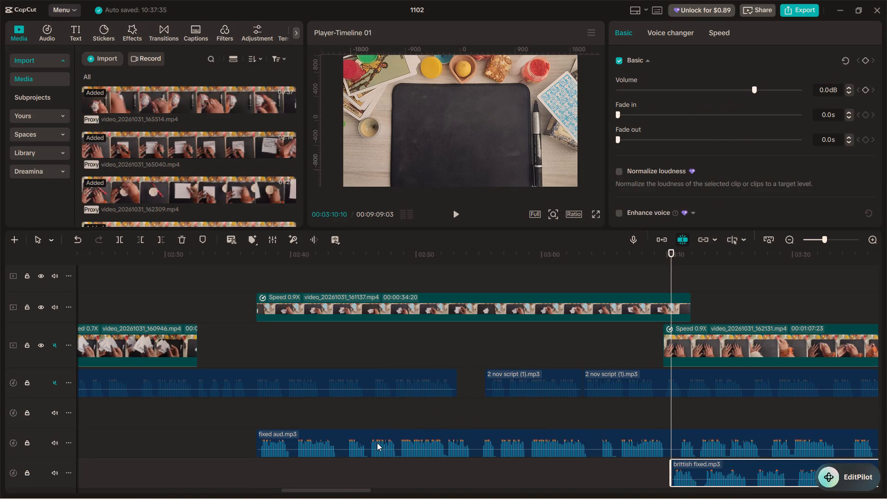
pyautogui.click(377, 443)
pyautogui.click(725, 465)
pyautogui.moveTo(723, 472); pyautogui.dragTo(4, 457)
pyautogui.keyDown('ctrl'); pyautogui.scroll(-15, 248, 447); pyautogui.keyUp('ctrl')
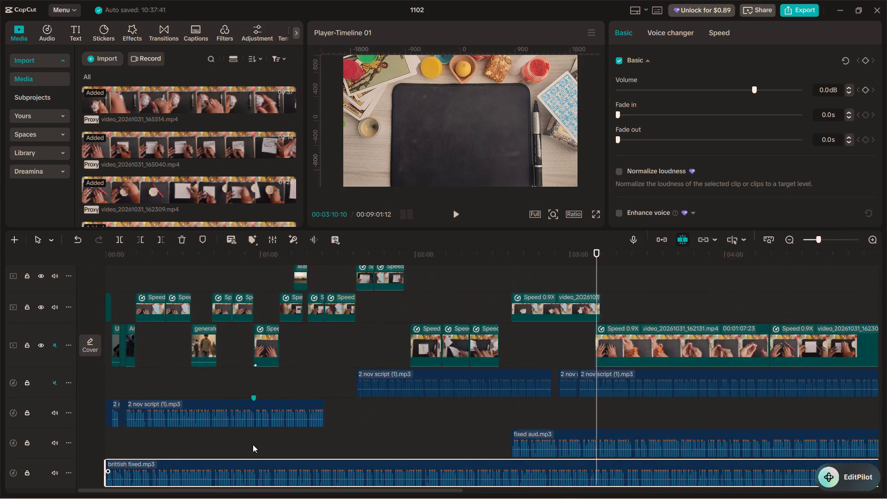
# Play the timeline repeatedly between about 2:32 and 2:38 to check brittish fixed around the start of fixed aud.
pyautogui.click(411, 439)
pyautogui.click(398, 430)
pyautogui.press('space')
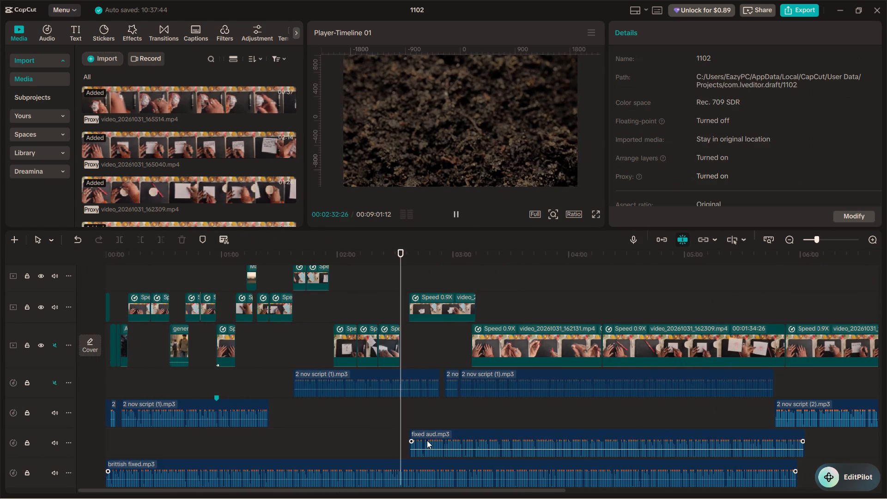
pyautogui.press('space')
pyautogui.press('space')
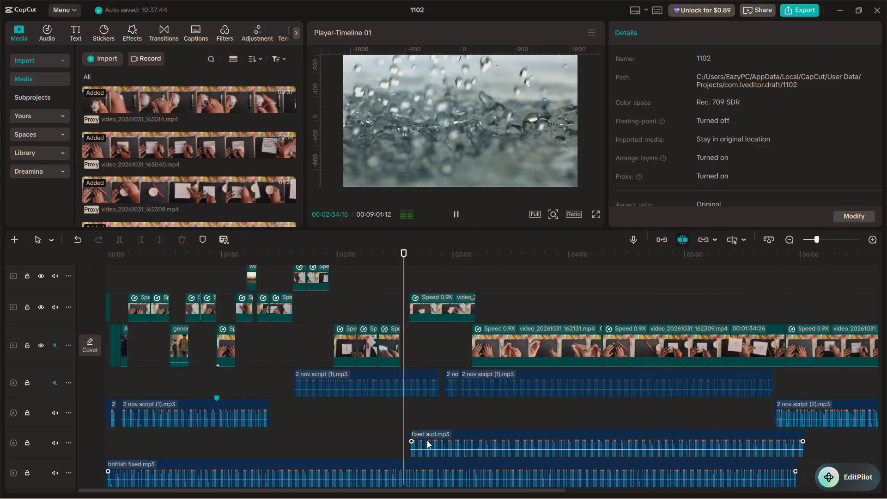
pyautogui.keyDown('ctrl'); pyautogui.scroll(8, 424, 432); pyautogui.keyUp('ctrl')
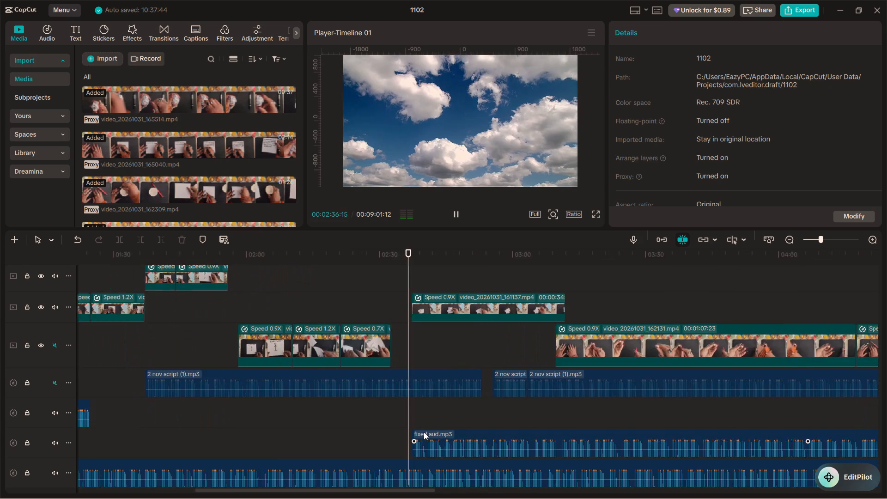
pyautogui.keyDown('ctrl'); pyautogui.scroll(8, 424, 432); pyautogui.keyUp('ctrl')
pyautogui.click(375, 426)
pyautogui.click(375, 426)
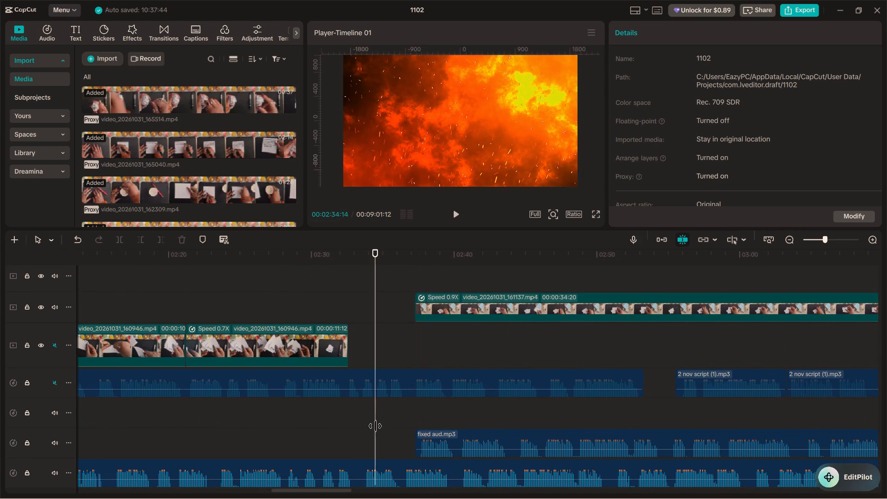
pyautogui.press('space')
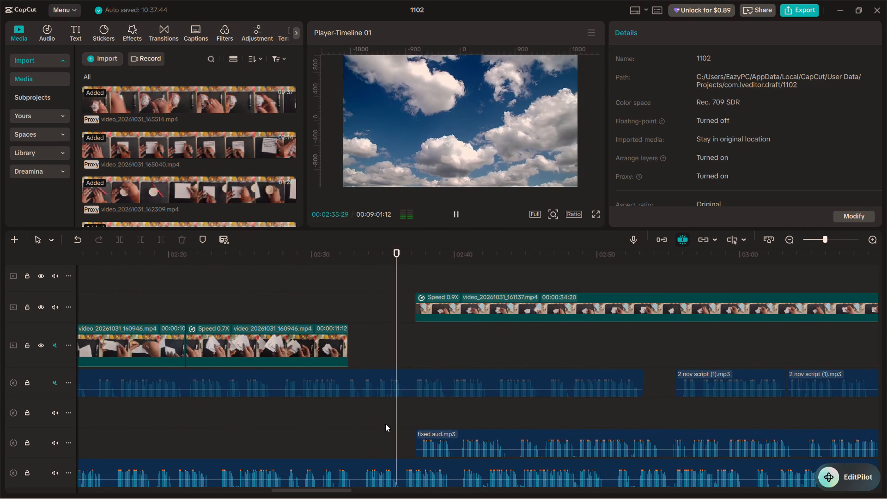
pyautogui.press('space')
pyautogui.click(356, 424)
pyautogui.press('space')
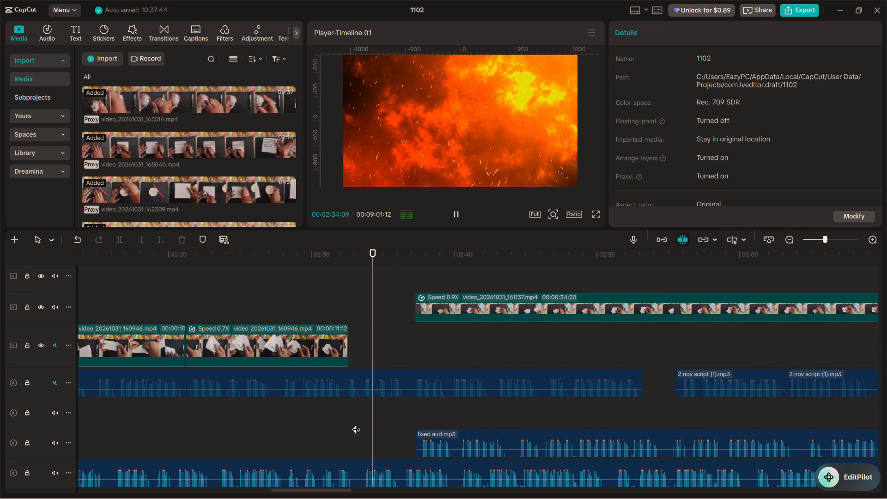
pyautogui.press('space')
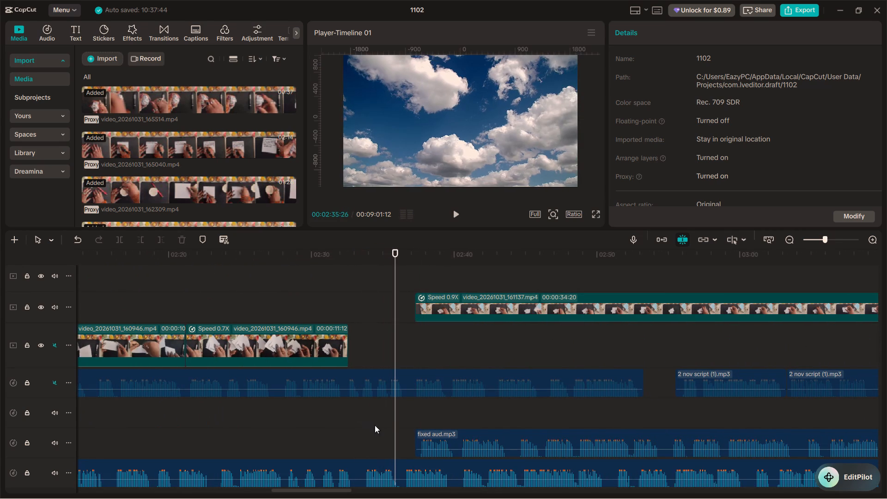
pyautogui.press('space')
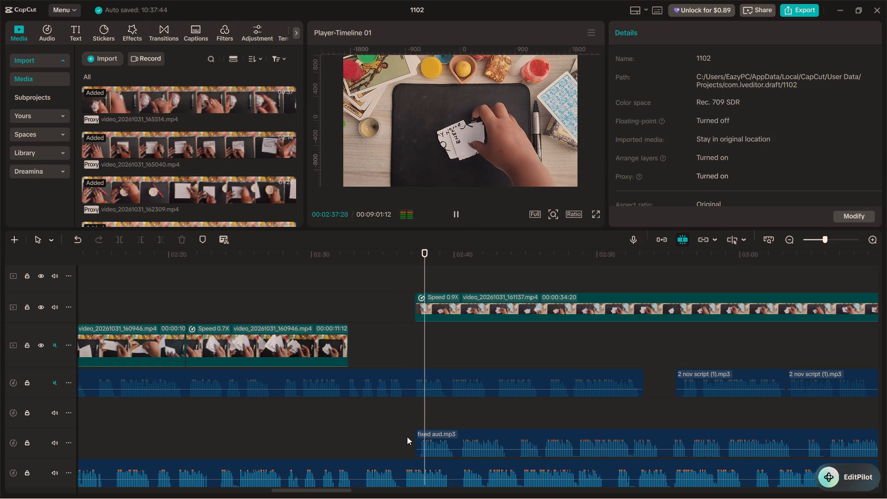
pyautogui.press('space')
# Delete the fixed aud.mp3 clip that starts under video_20261031_161137.
pyautogui.click(451, 444)
pyautogui.press('space')
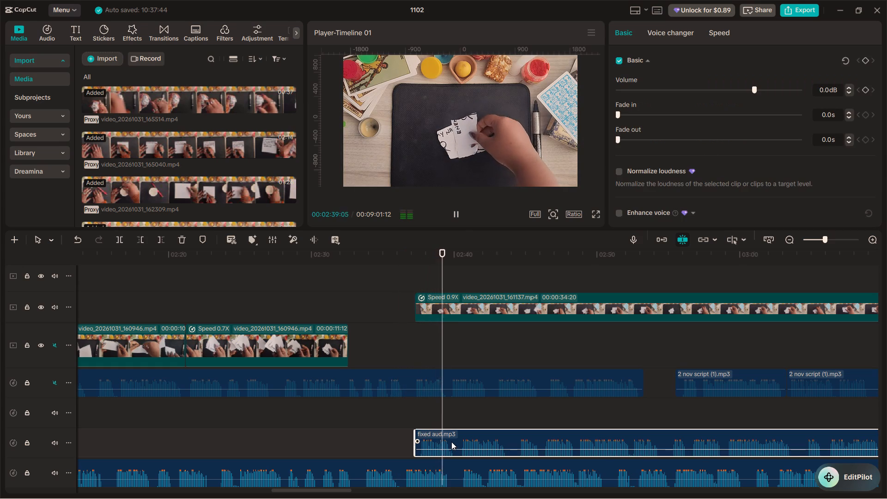
pyautogui.press('space')
pyautogui.press('BackSpace')
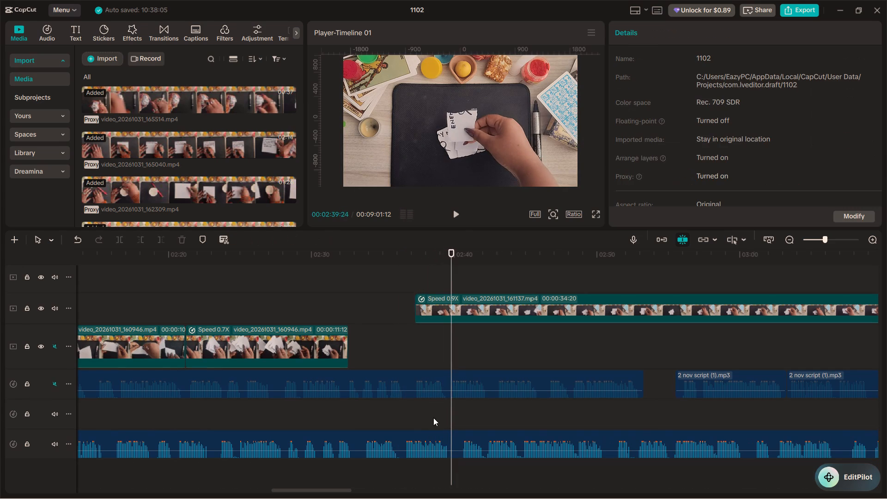
# Play the timeline from about 2:33 to 3:06 to check brittish fixed against the video_20261031_161137 footage.
pyautogui.click(359, 418)
pyautogui.press('space')
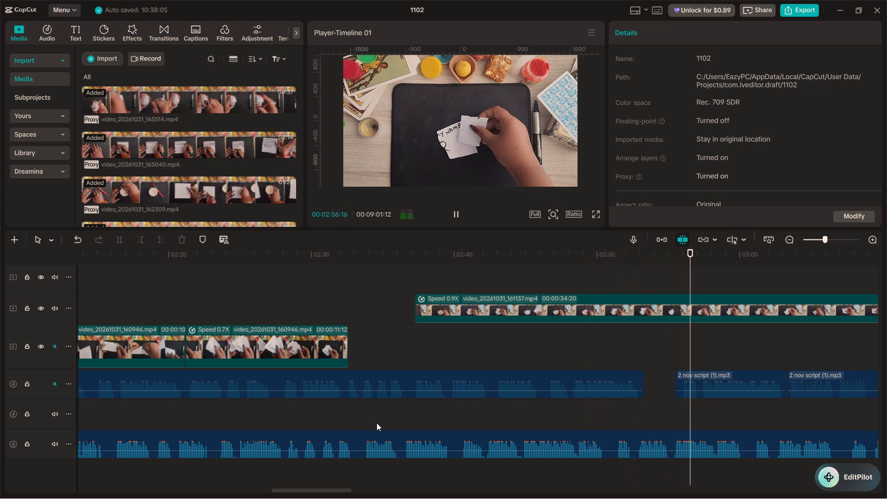
pyautogui.keyDown('alt'); pyautogui.scroll(-3, 377, 424); pyautogui.keyUp('alt')
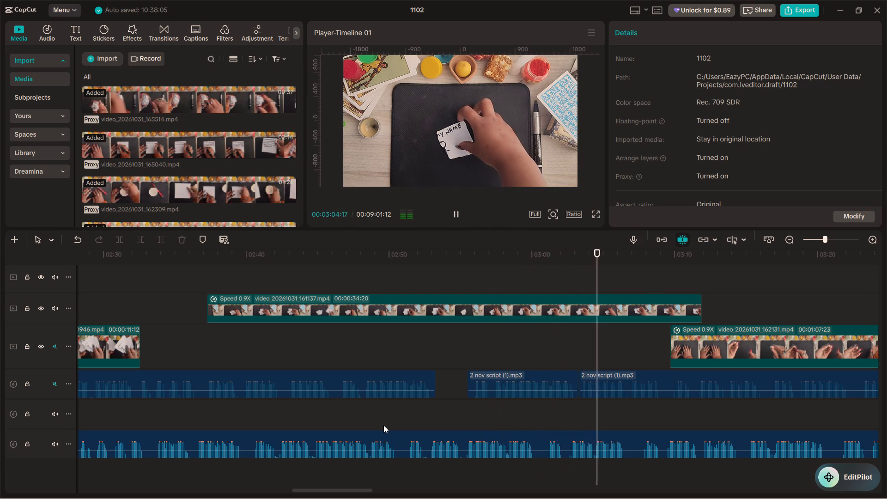
pyautogui.press('space')
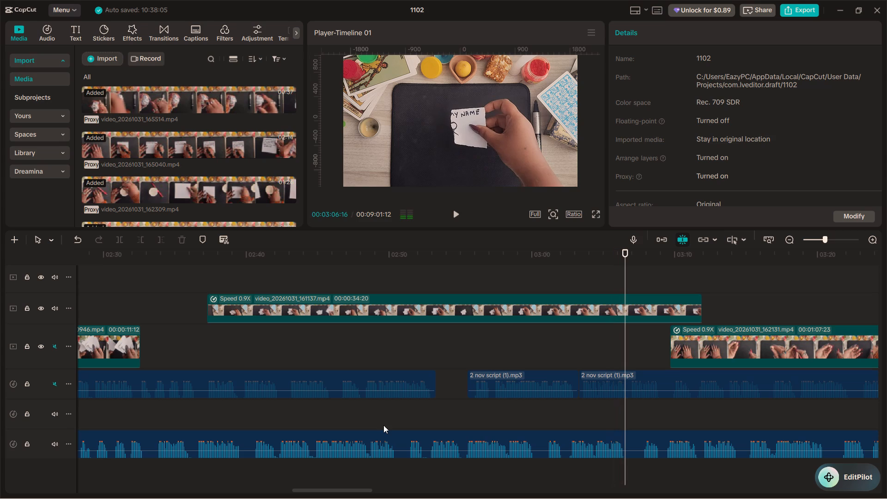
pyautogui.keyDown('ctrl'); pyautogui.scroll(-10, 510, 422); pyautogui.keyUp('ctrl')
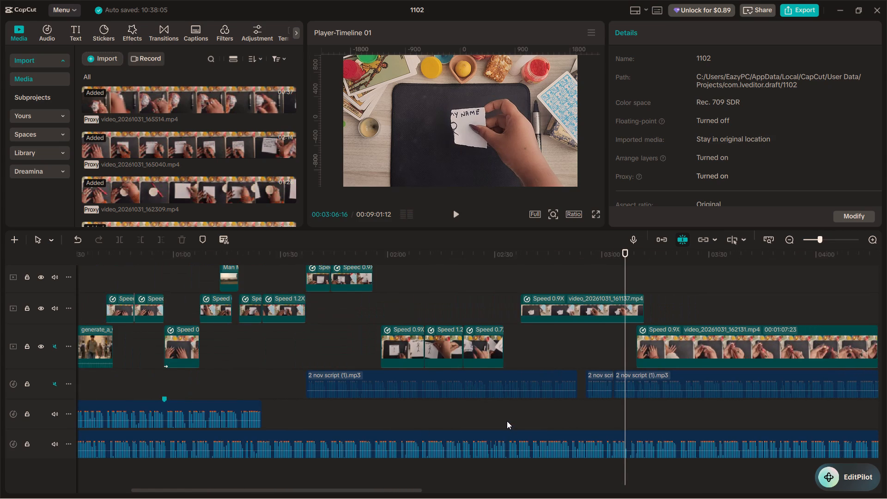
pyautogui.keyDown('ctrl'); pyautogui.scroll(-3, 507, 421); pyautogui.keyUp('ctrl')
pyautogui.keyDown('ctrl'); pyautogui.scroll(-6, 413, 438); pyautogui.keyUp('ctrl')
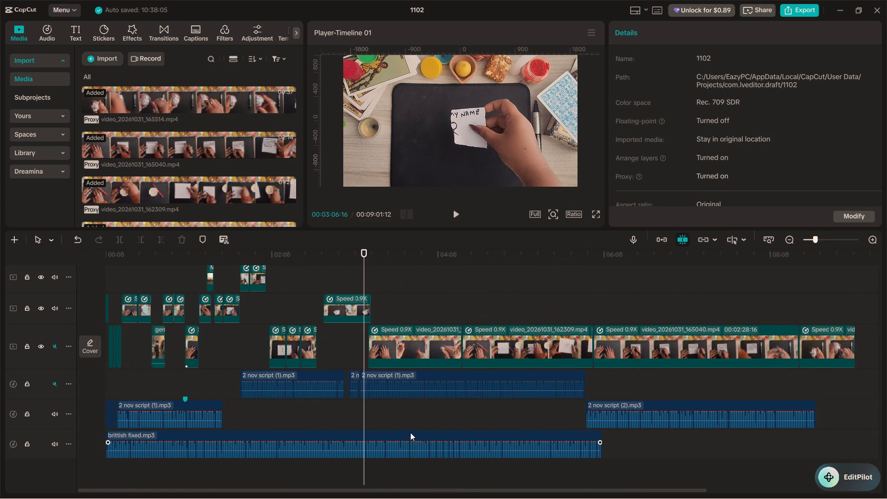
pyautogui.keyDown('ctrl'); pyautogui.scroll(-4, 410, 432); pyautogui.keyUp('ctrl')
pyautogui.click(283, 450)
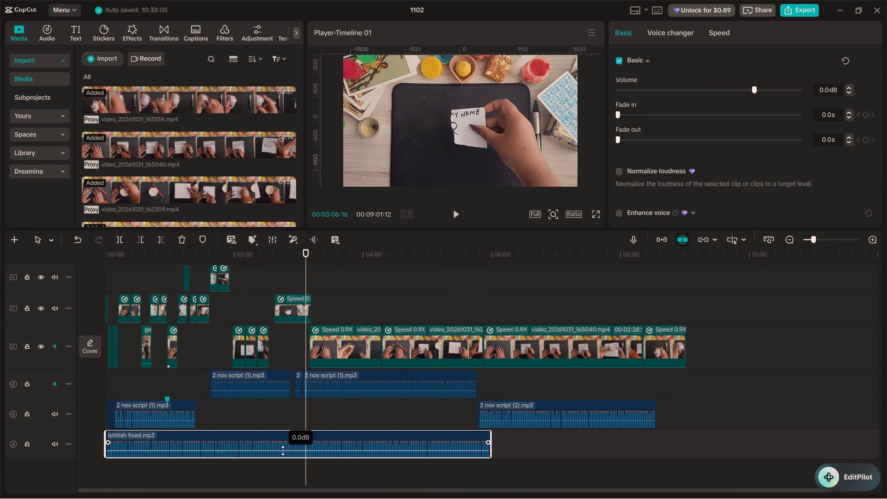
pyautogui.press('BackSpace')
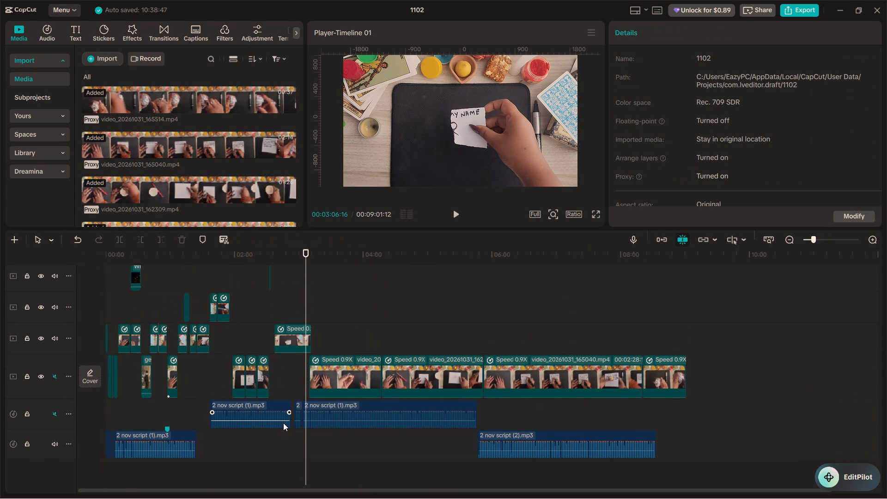
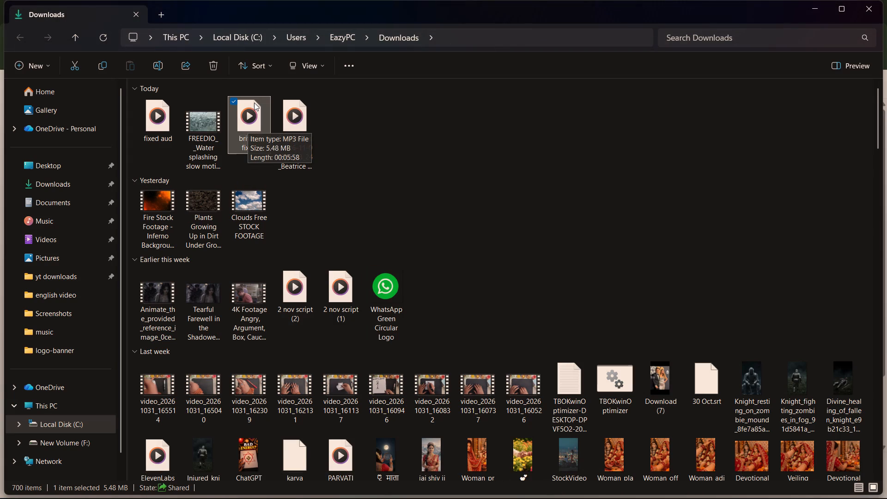
pyautogui.click(207, 67)
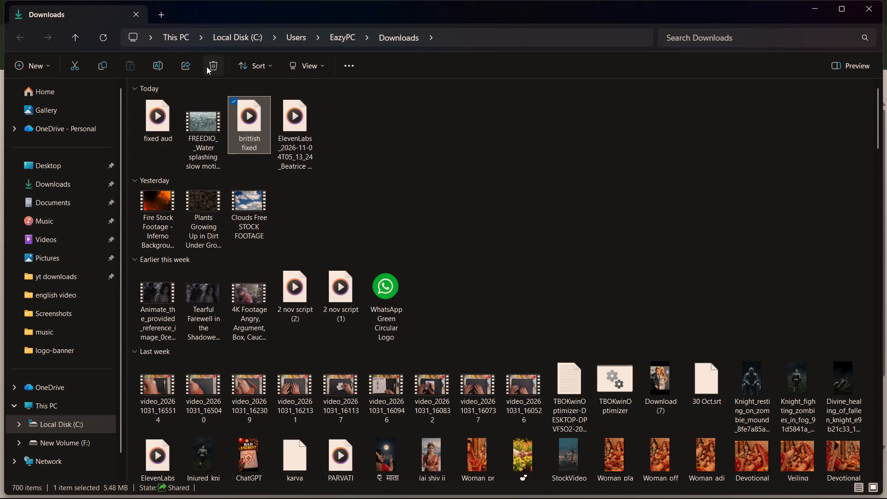
pyautogui.click(524, 226)
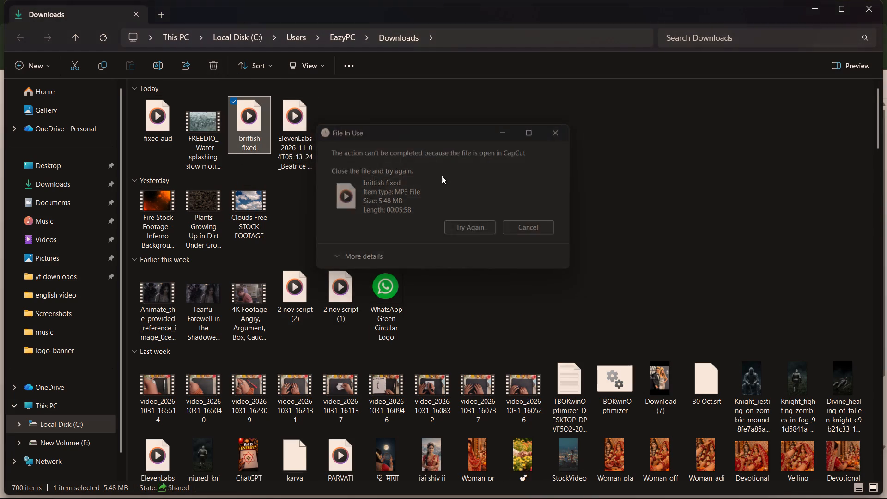
pyautogui.click(248, 125)
pyautogui.click(370, 187)
pyautogui.moveTo(295, 128); pyautogui.dragTo(433, 335)
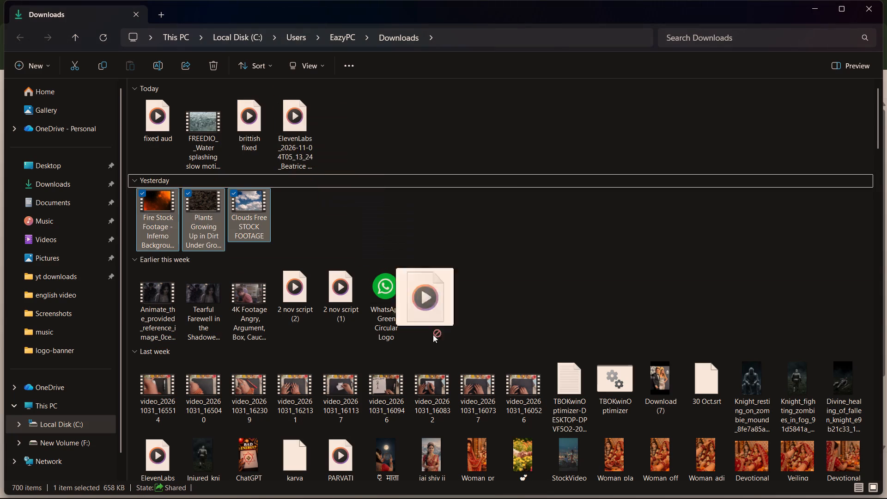
pyautogui.moveTo(433, 335); pyautogui.dragTo(475, 434)
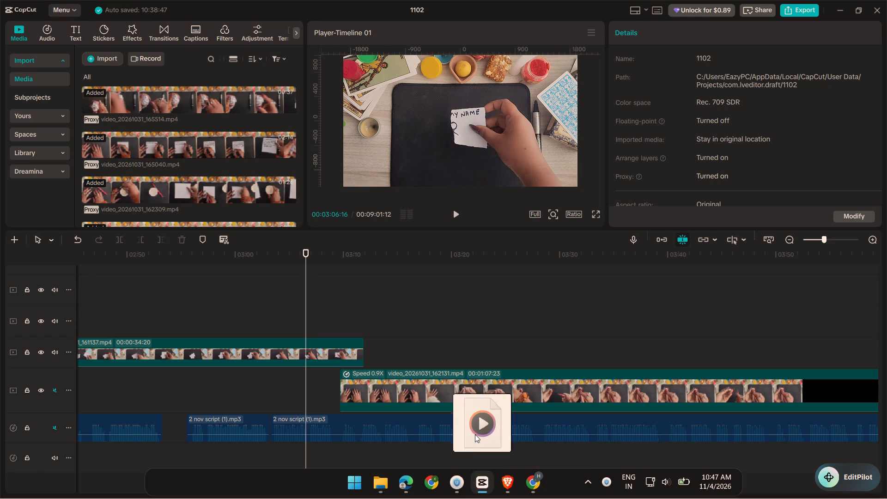
pyautogui.moveTo(475, 434); pyautogui.dragTo(385, 353)
pyautogui.scroll(-4, 366, 350)
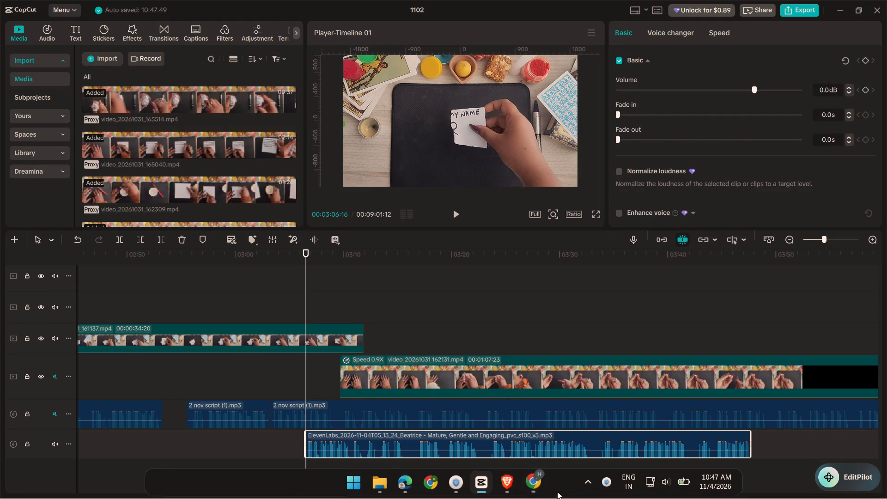
# Switch to ElevenLabs in Chrome and pause the Generation 1 playback.
pyautogui.click(529, 486)
pyautogui.click(198, 364)
pyautogui.click(212, 356)
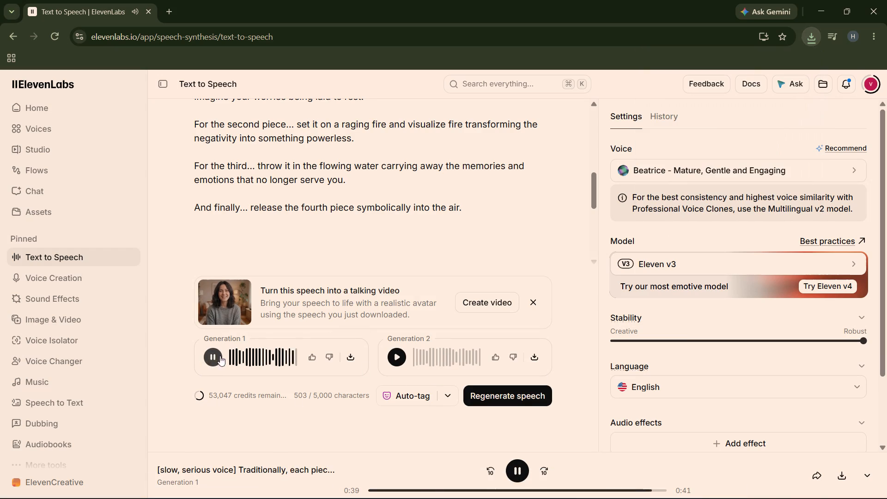
# Return to CapCut and review the torn-paper footage between about 00:02:54 and 00:03:10 to judge where the new narration should start.
pyautogui.click(506, 487)
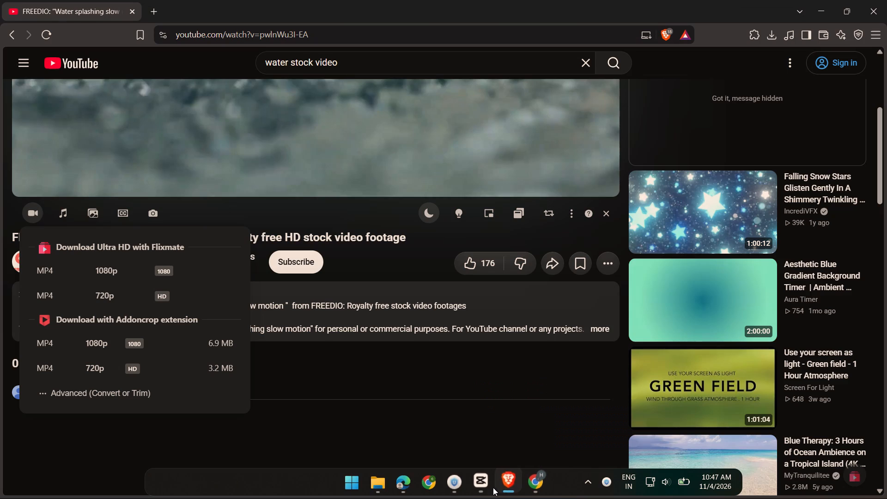
pyautogui.click(482, 487)
pyautogui.click(176, 365)
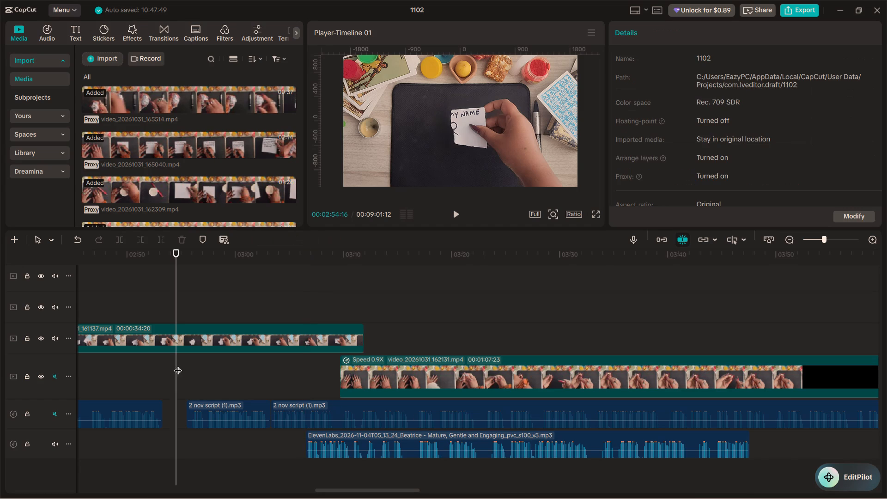
pyautogui.press('space')
pyautogui.press('space')
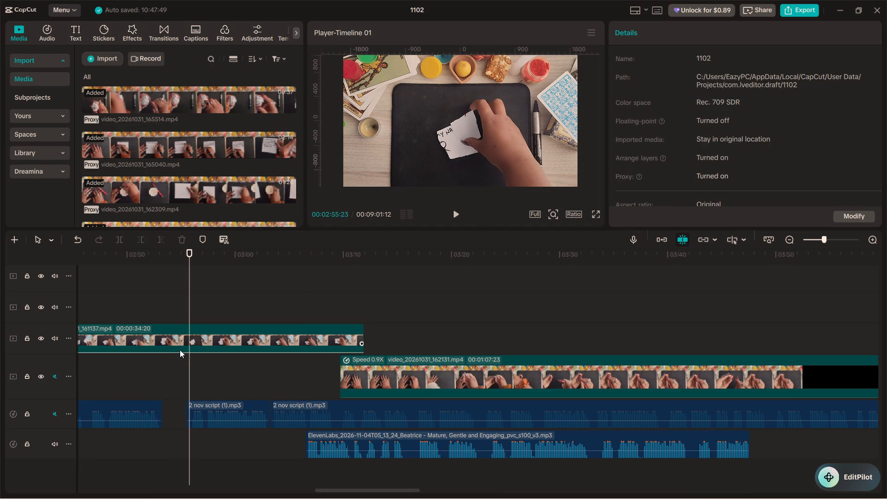
pyautogui.press('space')
pyautogui.press('space')
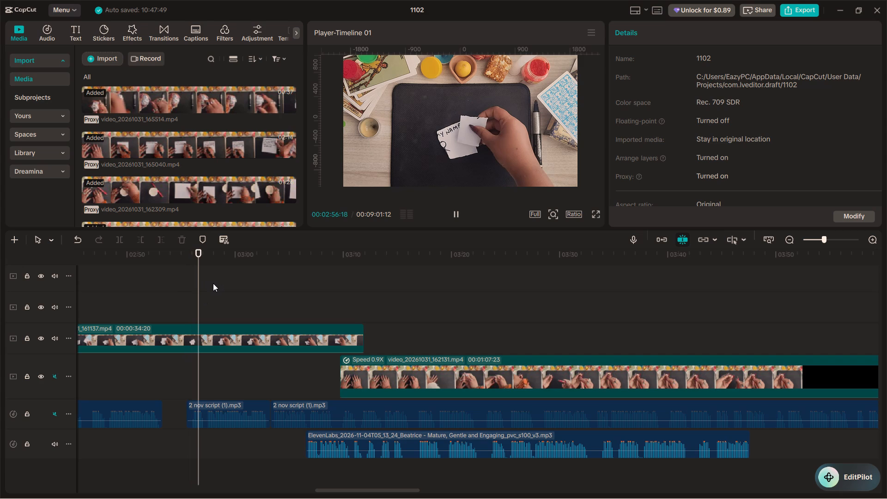
pyautogui.press('space')
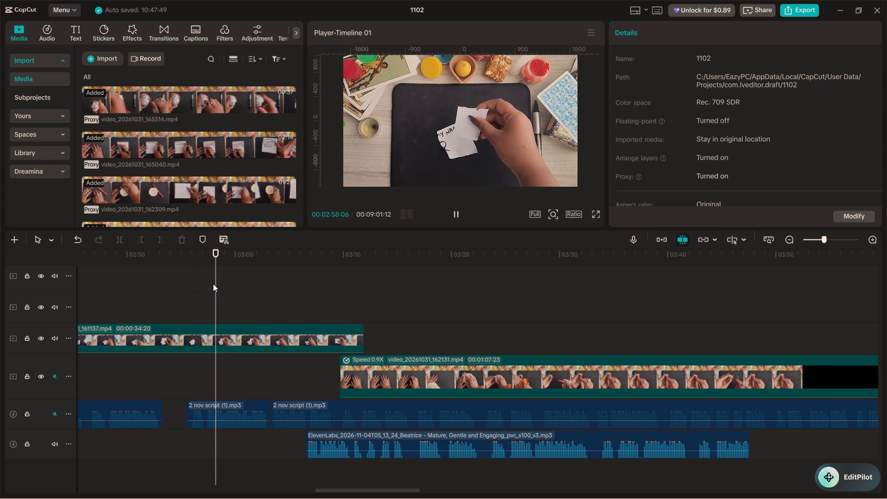
pyautogui.press('space')
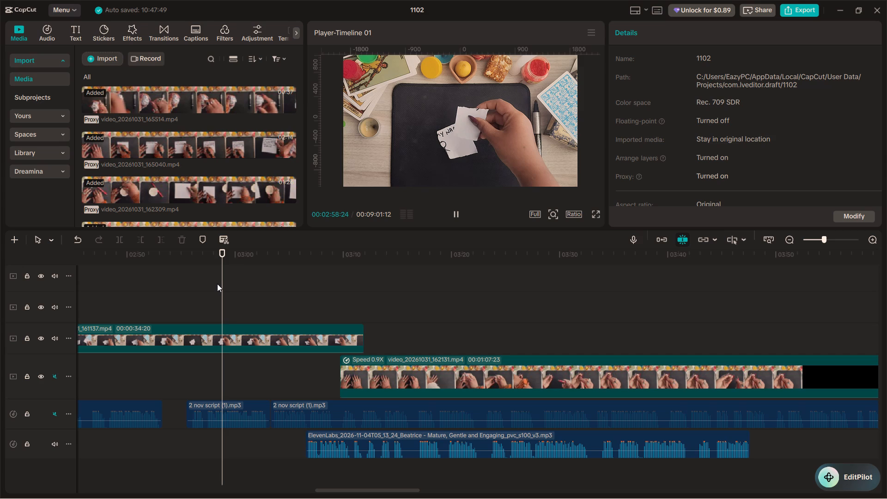
pyautogui.press('space')
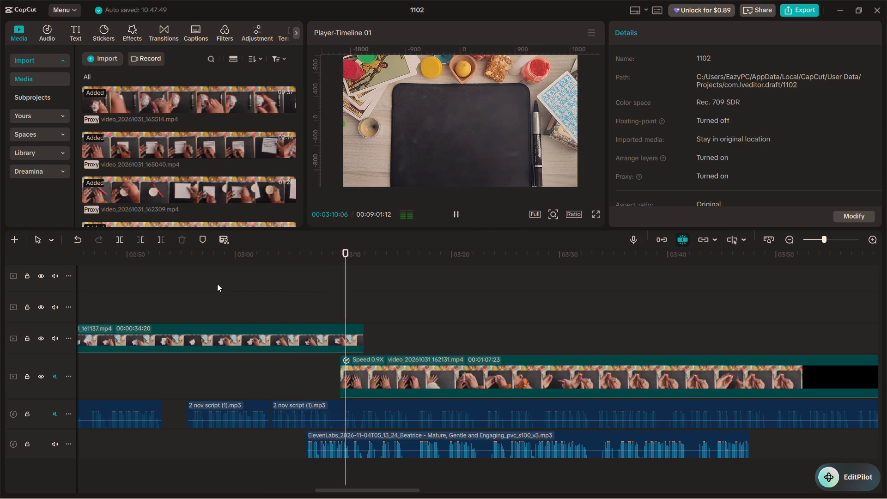
pyautogui.press('space')
pyautogui.click(217, 284)
pyautogui.press('space')
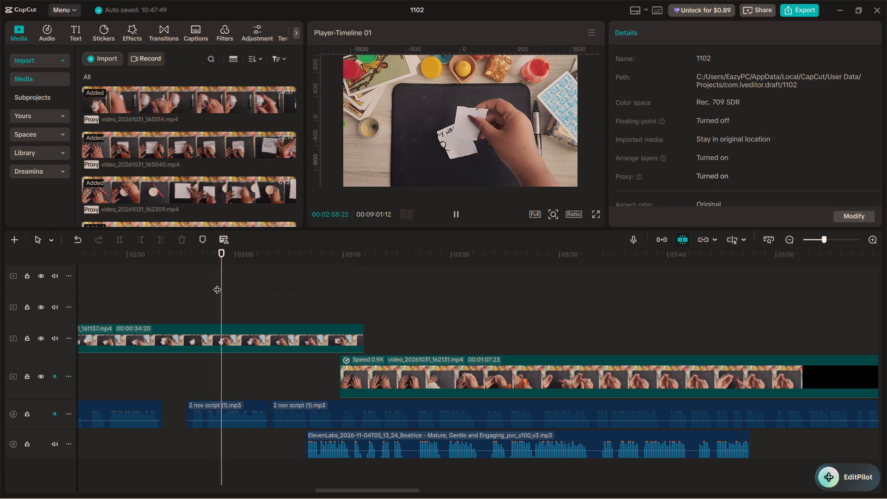
pyautogui.press('space')
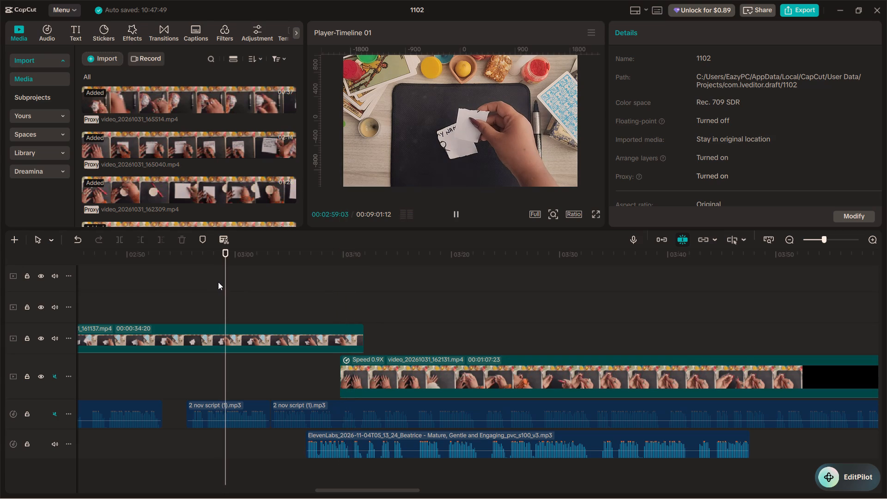
pyautogui.click(182, 315)
pyautogui.press('space')
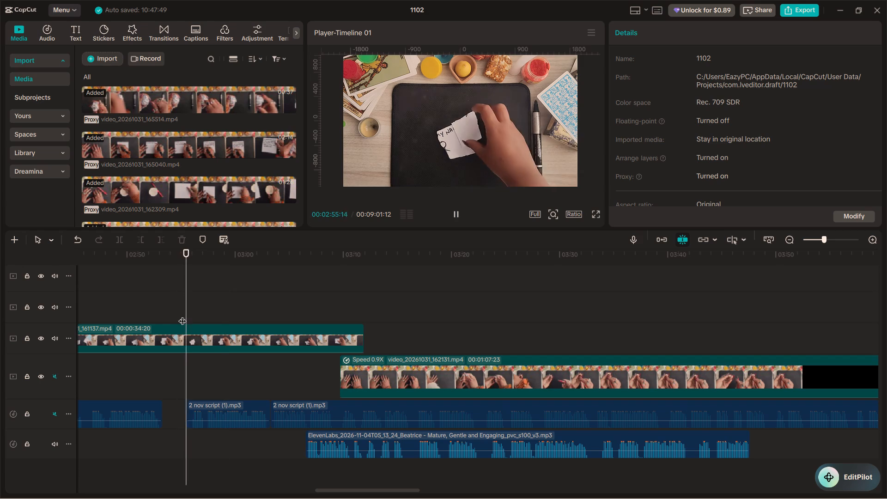
pyautogui.press('space')
# Move the ElevenLabs Beatrice narration clip earlier on its audio track so it starts at about 00:02:50.
pyautogui.moveTo(361, 449); pyautogui.dragTo(345, 444)
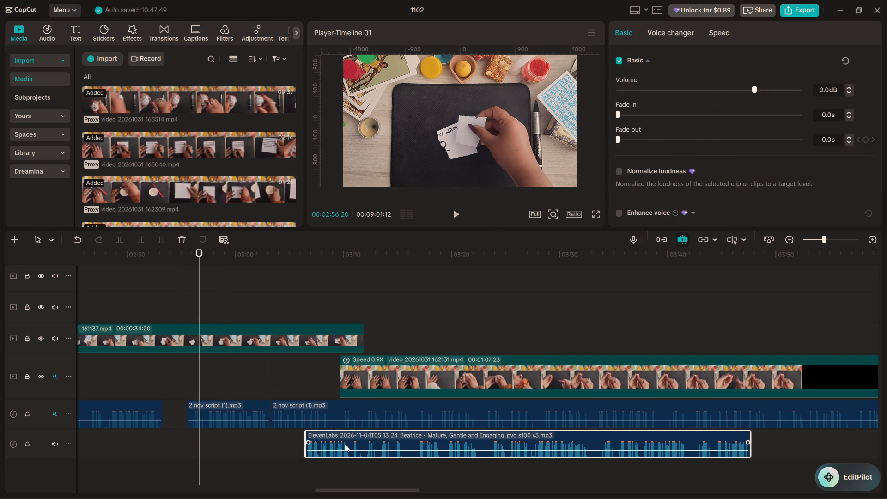
pyautogui.moveTo(345, 444); pyautogui.dragTo(183, 449)
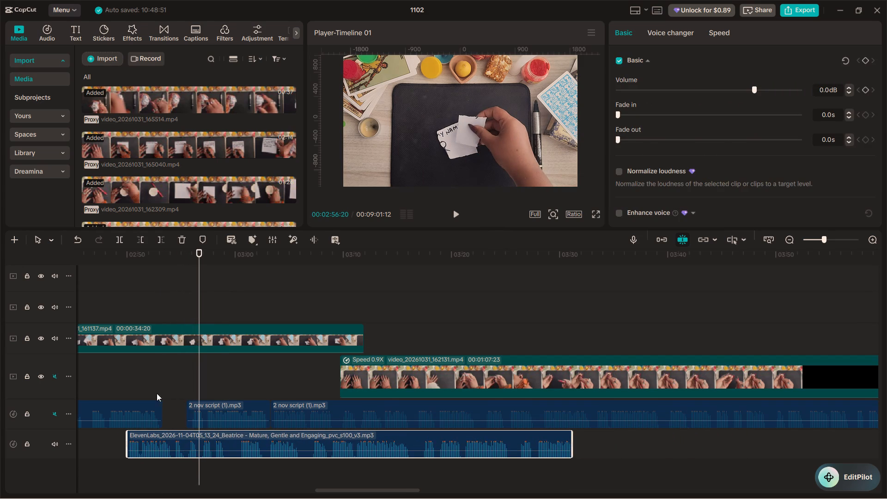
# Replay the passage between about 00:02:50 and 00:02:57 to compare the ElevenLabs narration's timing with the torn-paper footage.
pyautogui.click(130, 380)
pyautogui.press('space')
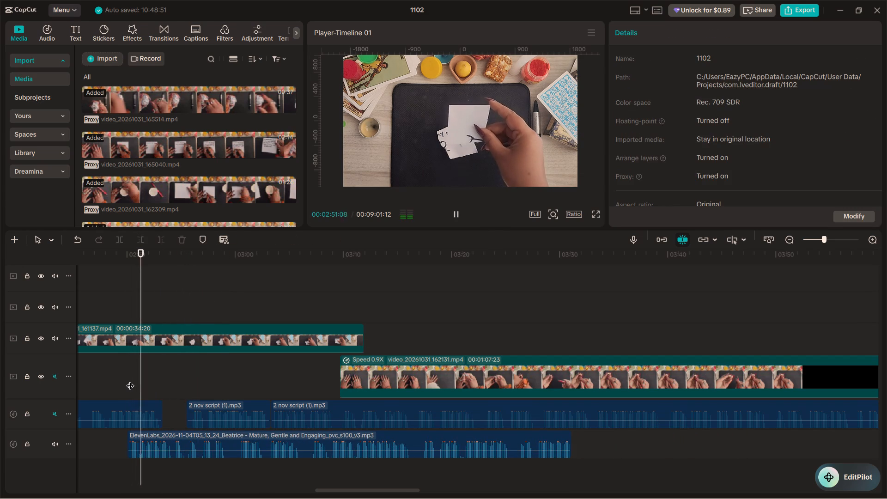
pyautogui.press('space')
pyautogui.press('space')
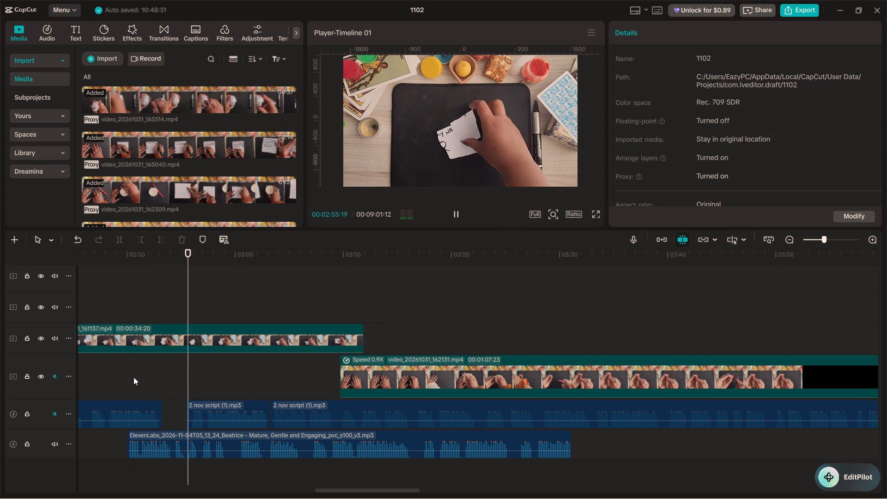
pyautogui.press('space')
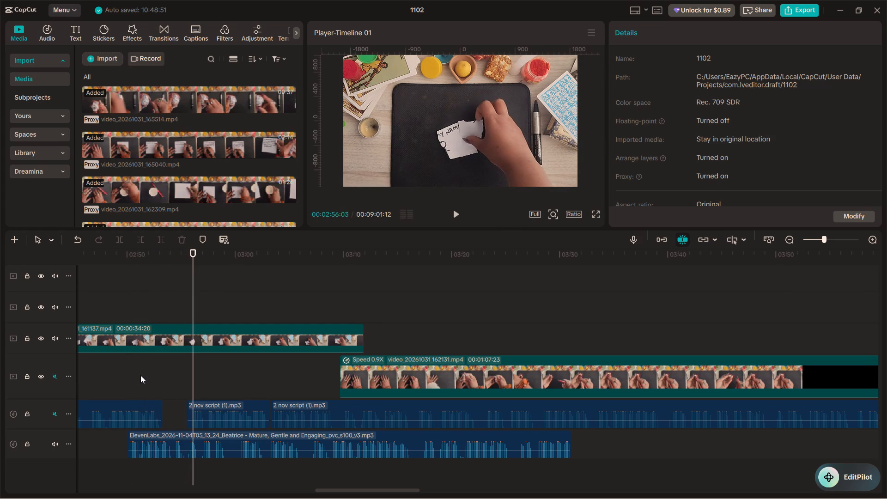
pyautogui.click(149, 379)
pyautogui.press('space')
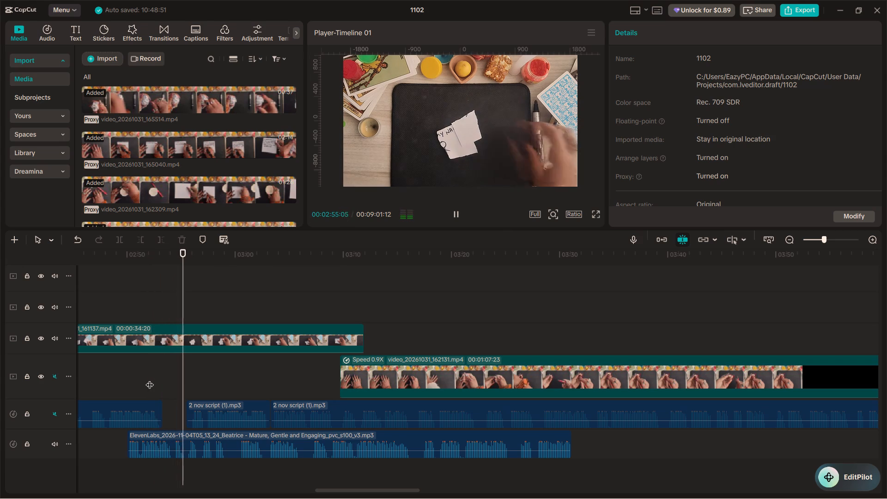
pyautogui.press('space')
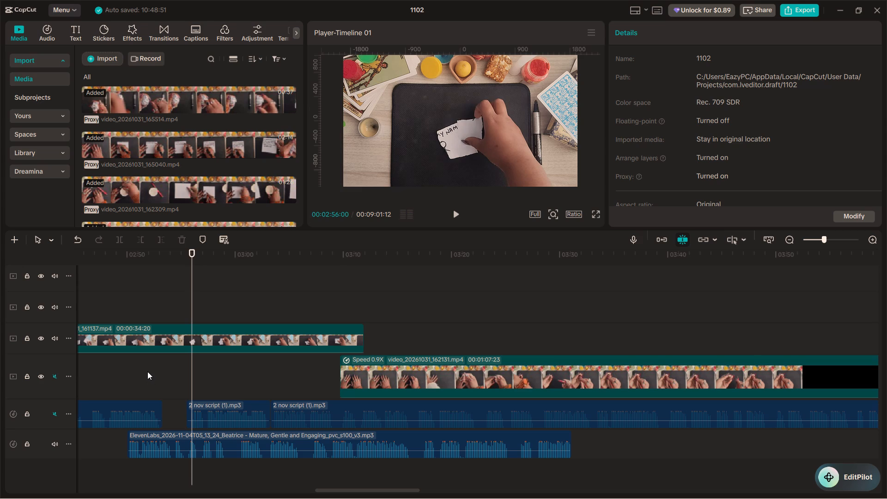
pyautogui.press('space')
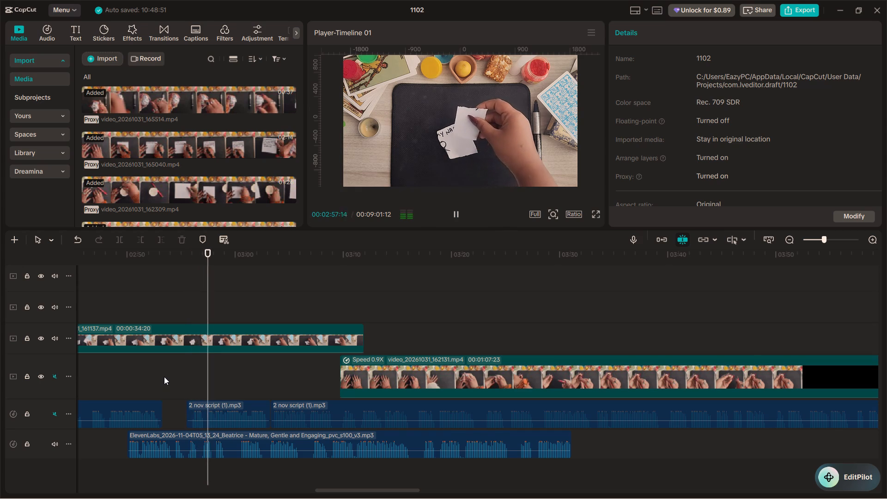
pyautogui.click(190, 378)
pyautogui.click(184, 377)
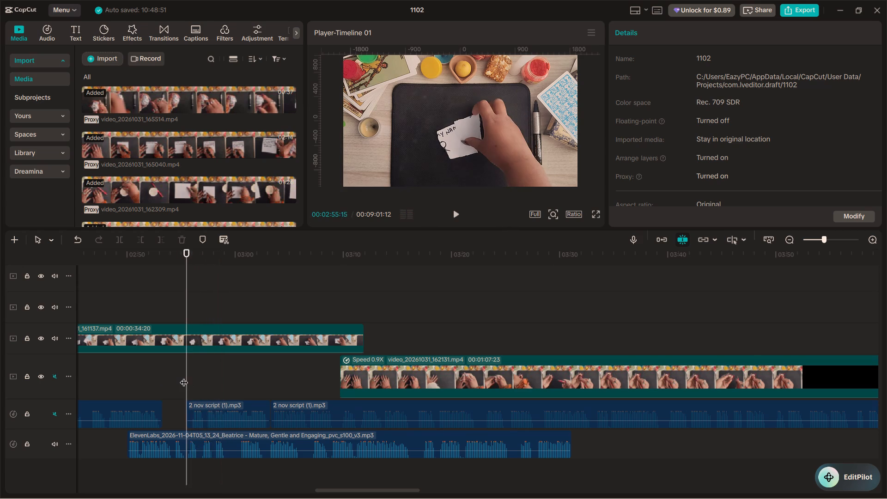
pyautogui.press('space')
pyautogui.press('space')
pyautogui.click(152, 379)
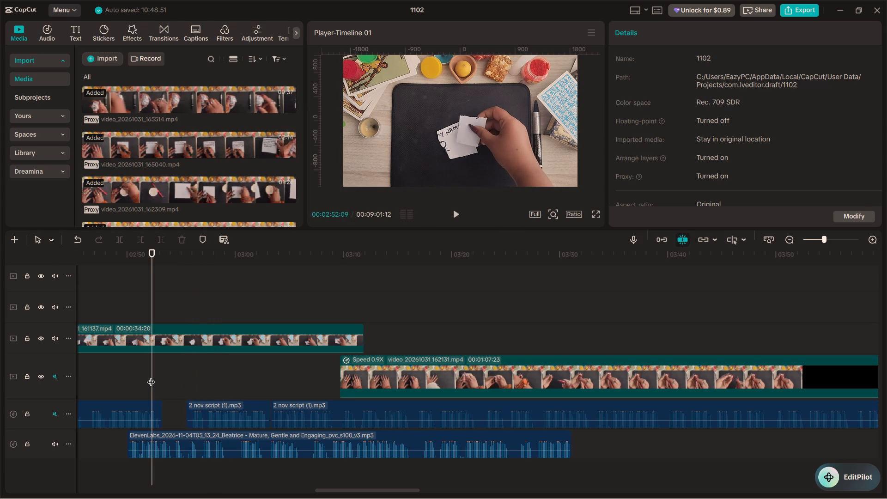
pyautogui.click(137, 373)
pyautogui.press('space')
pyautogui.press('space')
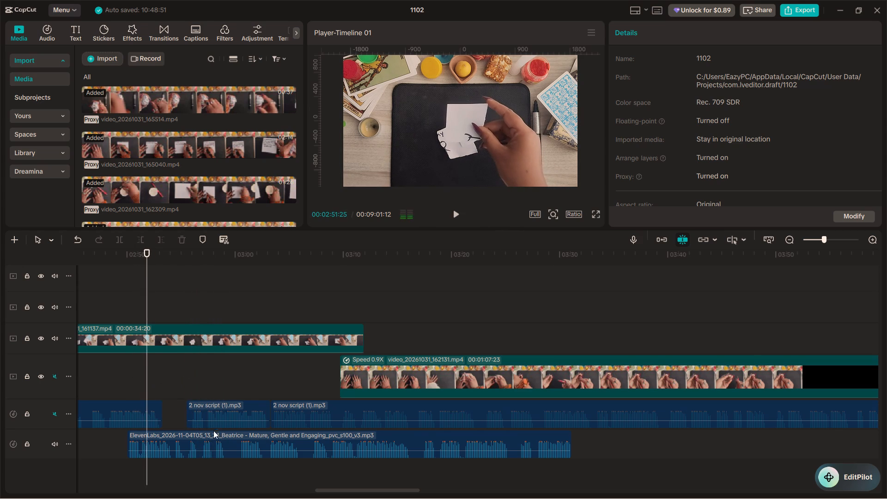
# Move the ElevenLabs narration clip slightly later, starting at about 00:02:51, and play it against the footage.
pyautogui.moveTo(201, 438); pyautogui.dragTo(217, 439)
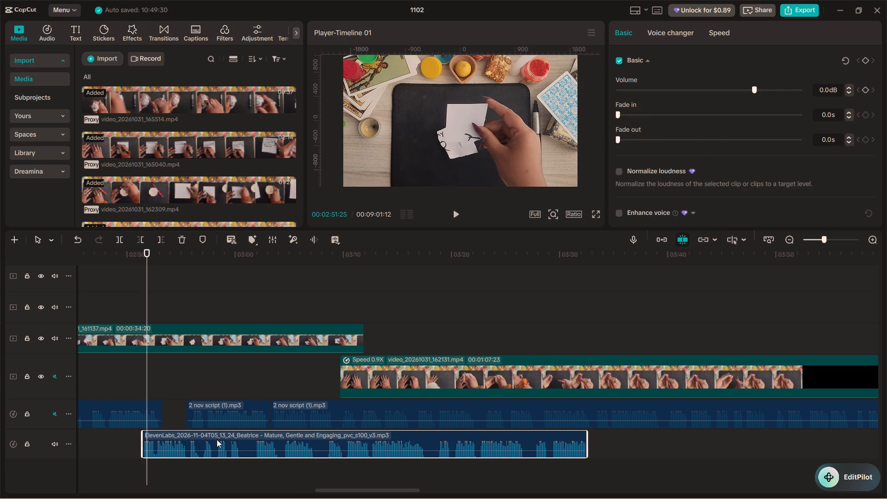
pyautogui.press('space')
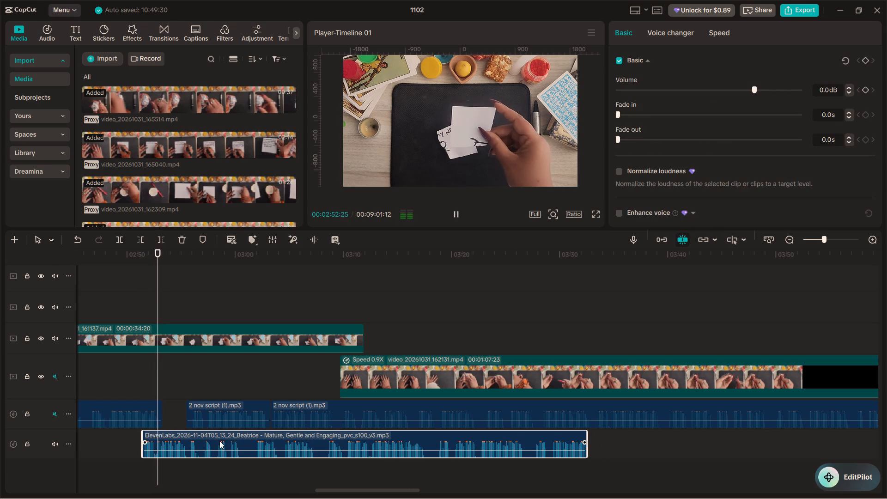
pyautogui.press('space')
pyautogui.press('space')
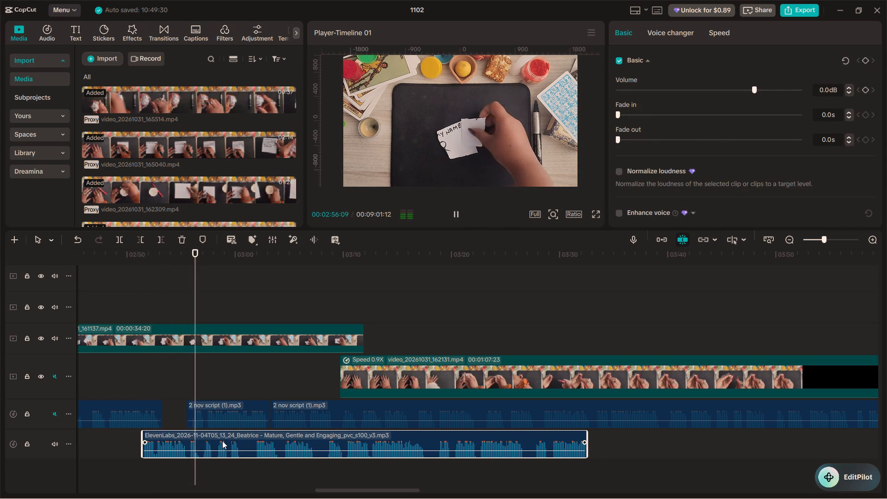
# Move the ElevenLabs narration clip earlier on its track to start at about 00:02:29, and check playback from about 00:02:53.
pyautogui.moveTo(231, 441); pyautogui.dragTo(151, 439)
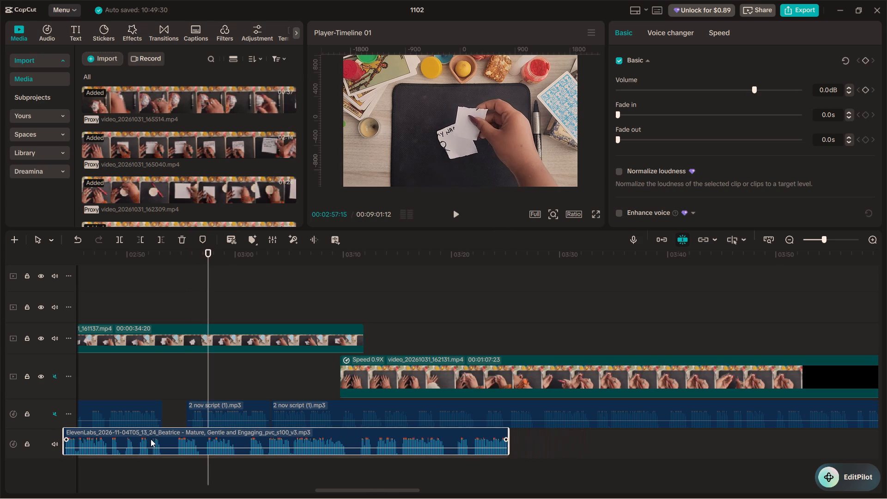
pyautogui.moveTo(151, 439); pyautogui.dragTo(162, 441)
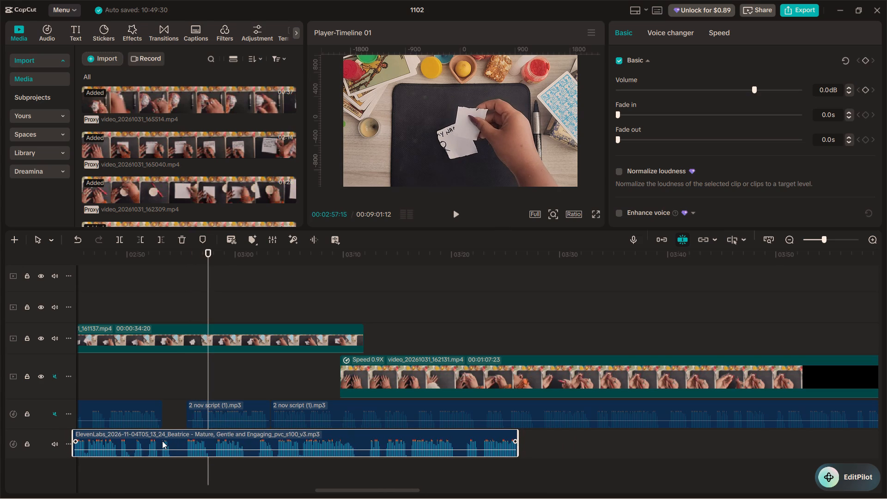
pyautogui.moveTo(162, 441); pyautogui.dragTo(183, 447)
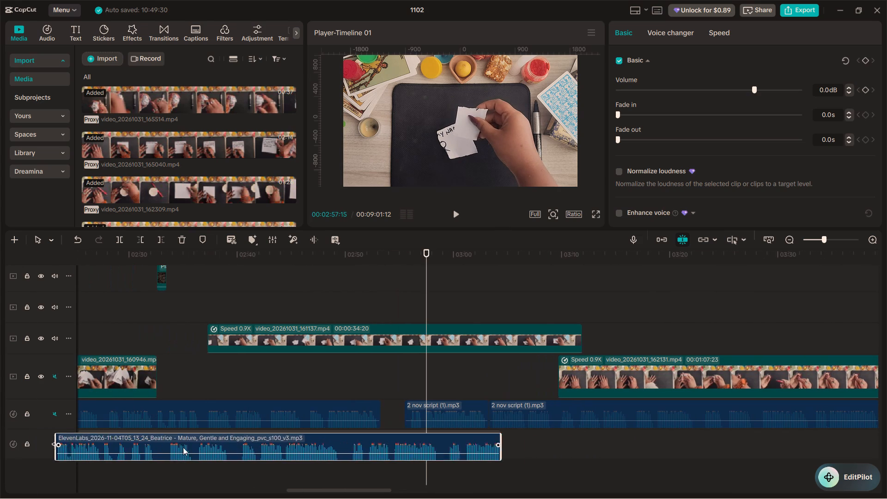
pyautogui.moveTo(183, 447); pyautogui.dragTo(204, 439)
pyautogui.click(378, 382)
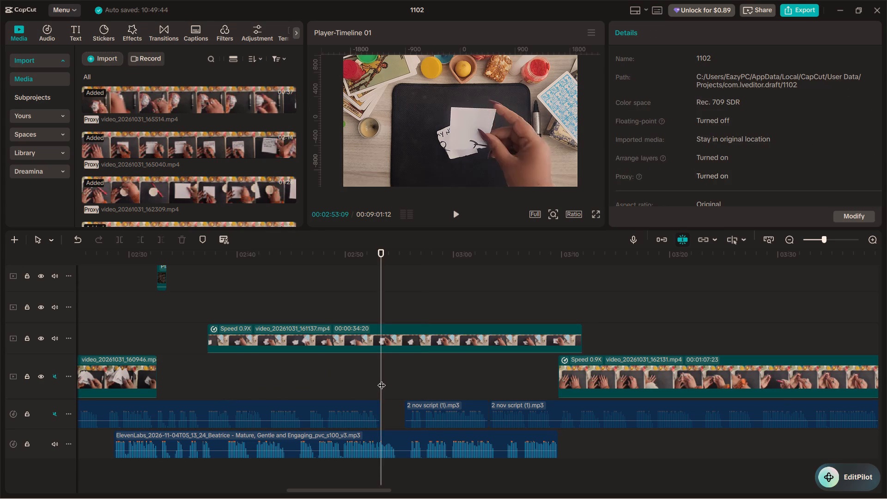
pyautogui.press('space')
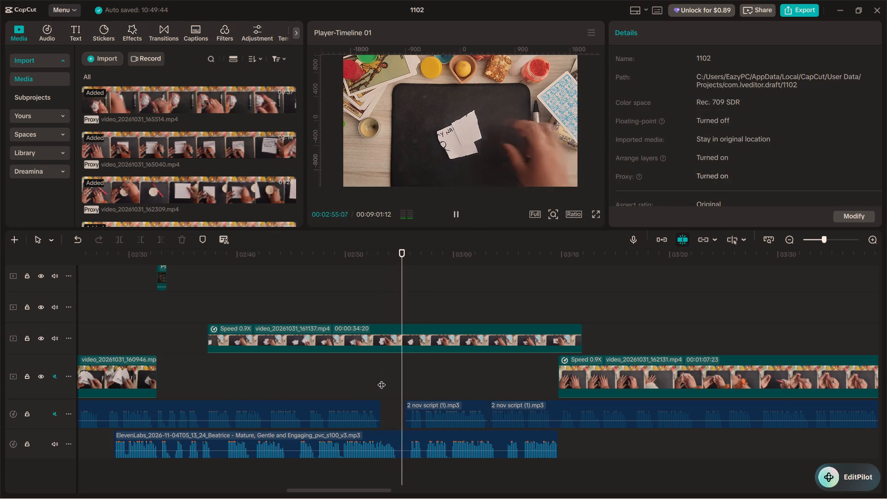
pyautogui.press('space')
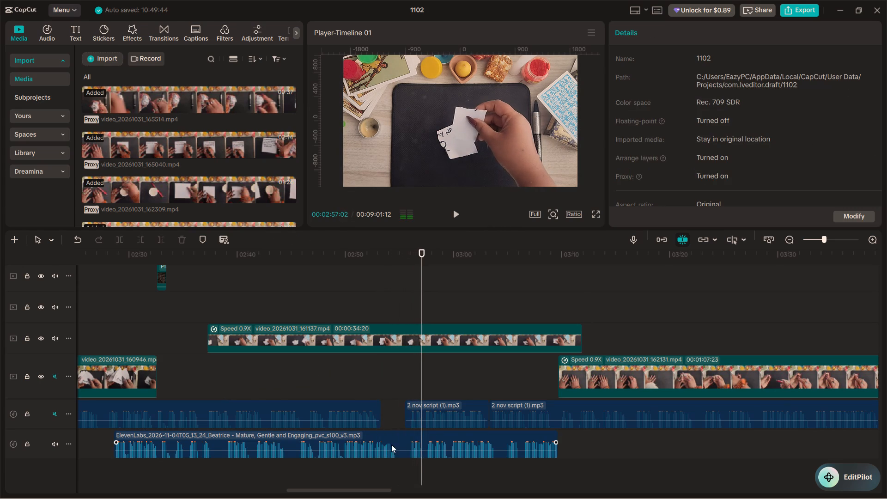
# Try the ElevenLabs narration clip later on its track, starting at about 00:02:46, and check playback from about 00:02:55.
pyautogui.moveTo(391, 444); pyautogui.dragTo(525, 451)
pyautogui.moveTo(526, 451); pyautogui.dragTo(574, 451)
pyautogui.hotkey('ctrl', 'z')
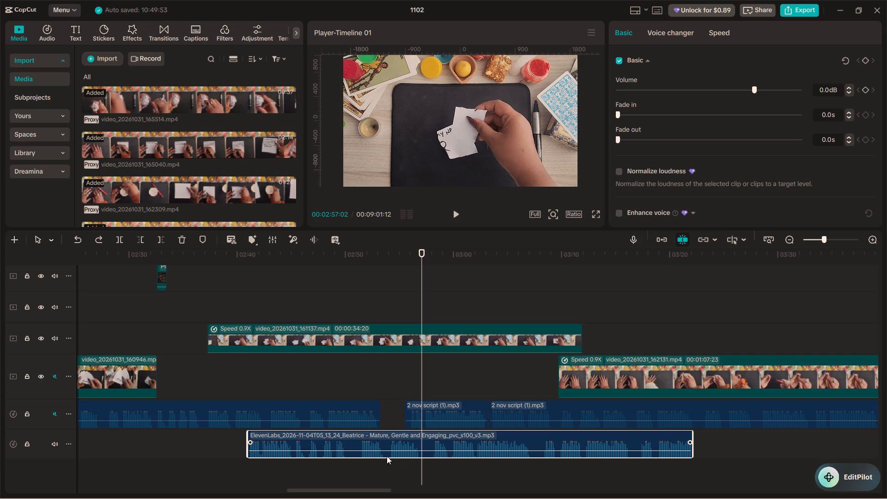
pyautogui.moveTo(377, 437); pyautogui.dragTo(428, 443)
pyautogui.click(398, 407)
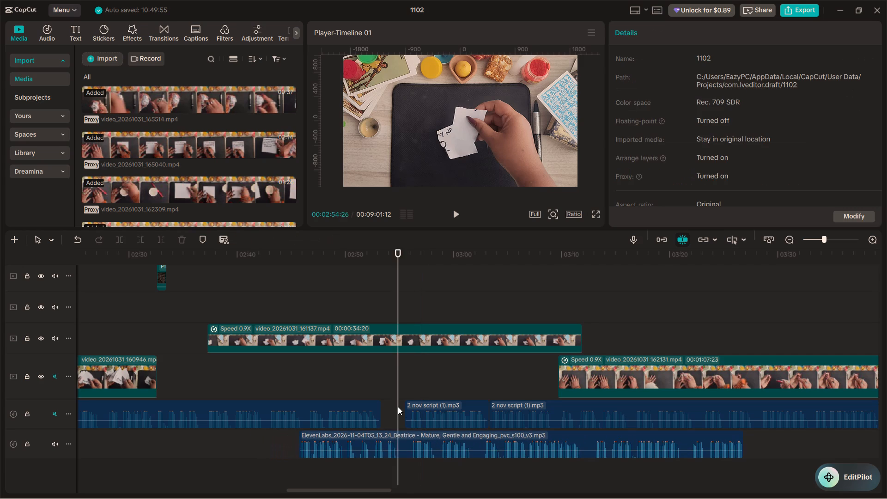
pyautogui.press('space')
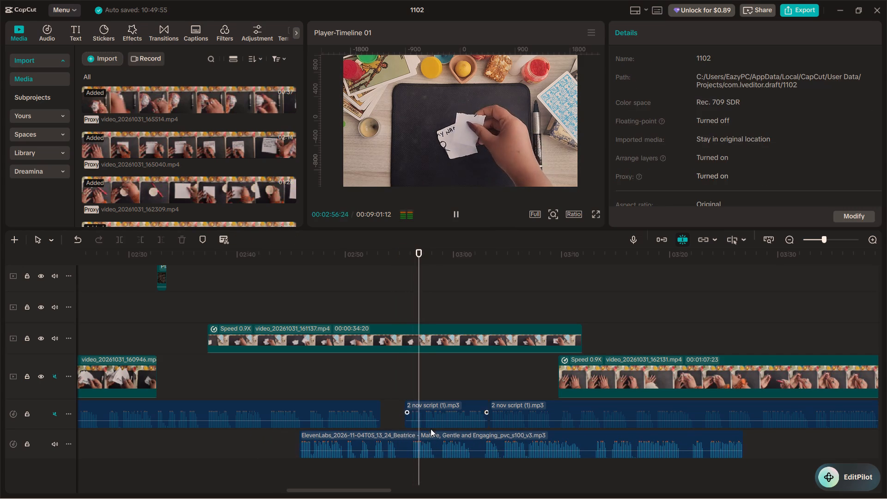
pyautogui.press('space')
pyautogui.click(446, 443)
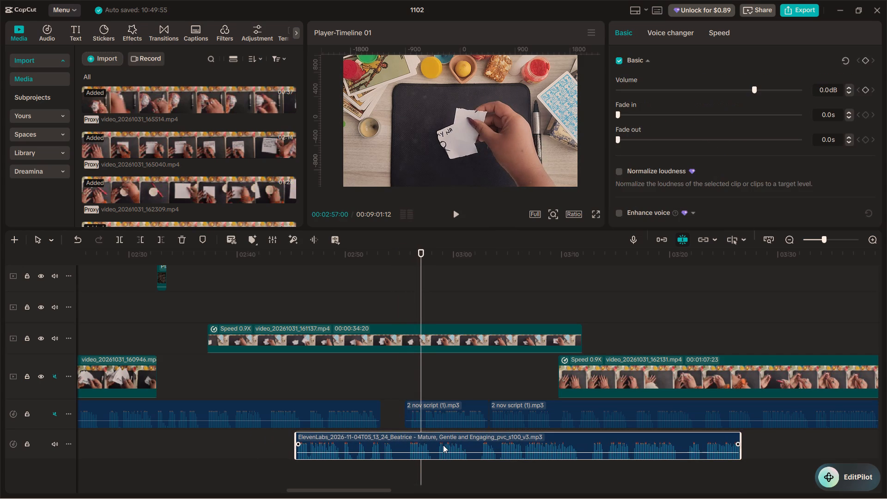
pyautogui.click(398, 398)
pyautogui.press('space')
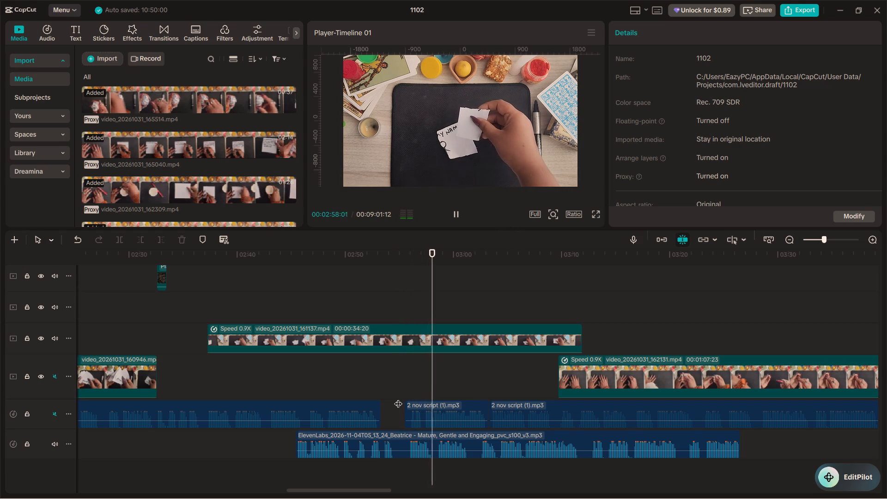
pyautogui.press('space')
# Move the ElevenLabs narration clip back to start at about 00:02:27, and play it through the video_20261031_161137.mp4 footage to about 00:02:52.
pyautogui.moveTo(400, 439); pyautogui.dragTo(164, 441)
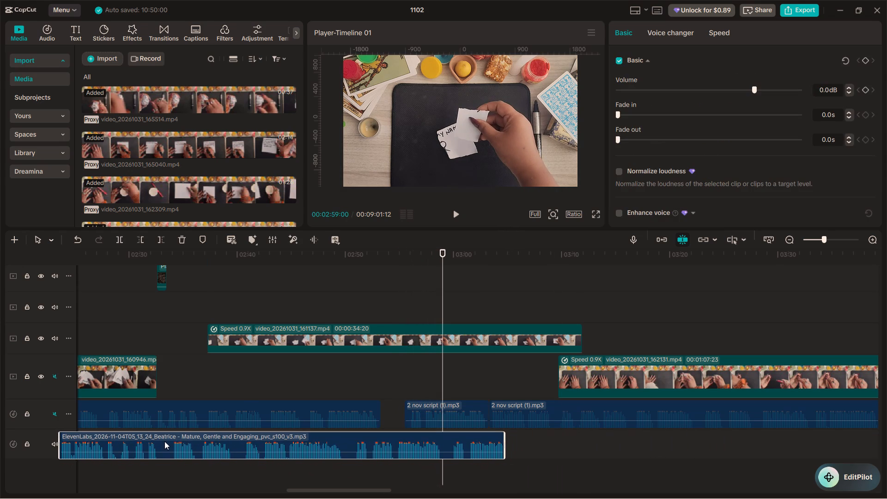
pyautogui.moveTo(164, 441); pyautogui.dragTo(185, 443)
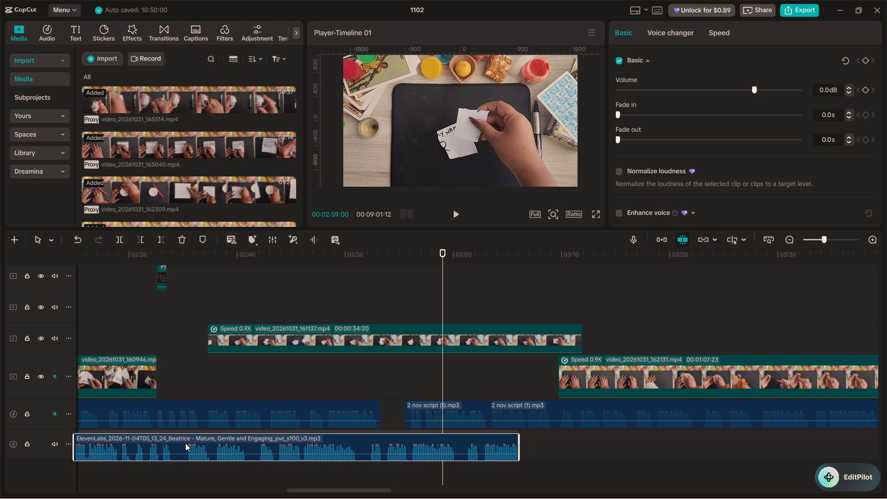
pyautogui.moveTo(185, 443); pyautogui.dragTo(199, 442)
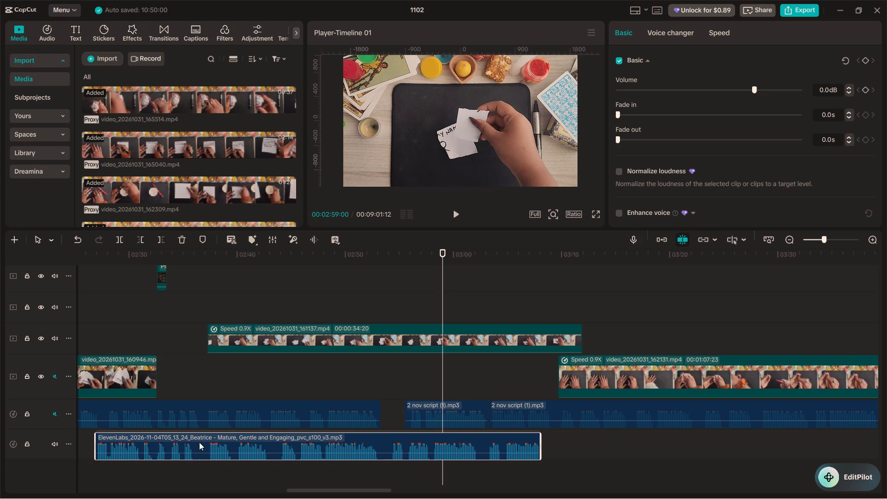
pyautogui.moveTo(199, 442); pyautogui.dragTo(197, 442)
pyautogui.click(200, 386)
pyautogui.press('space')
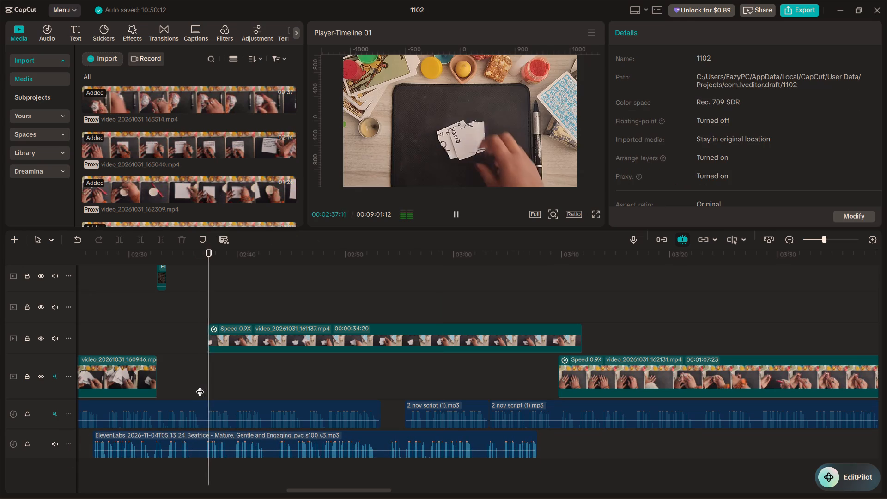
pyautogui.keyDown('ctrl'); pyautogui.scroll(-6, 200, 386); pyautogui.keyUp('ctrl')
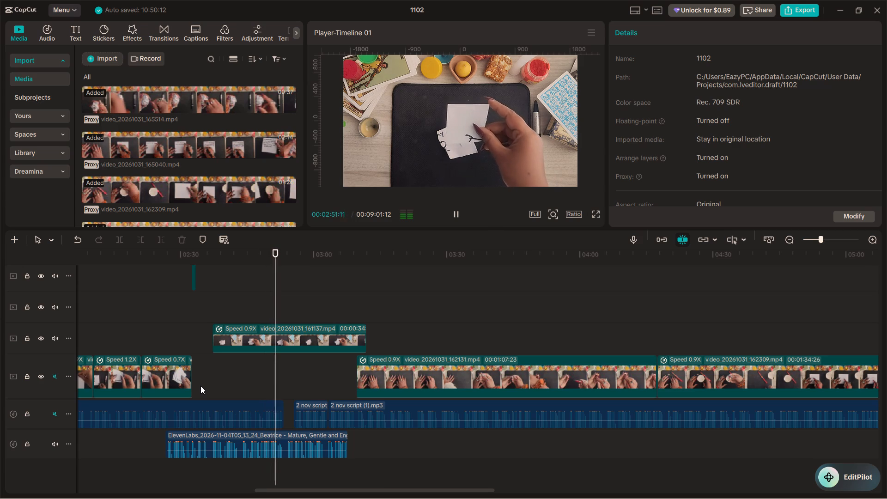
pyautogui.press('space')
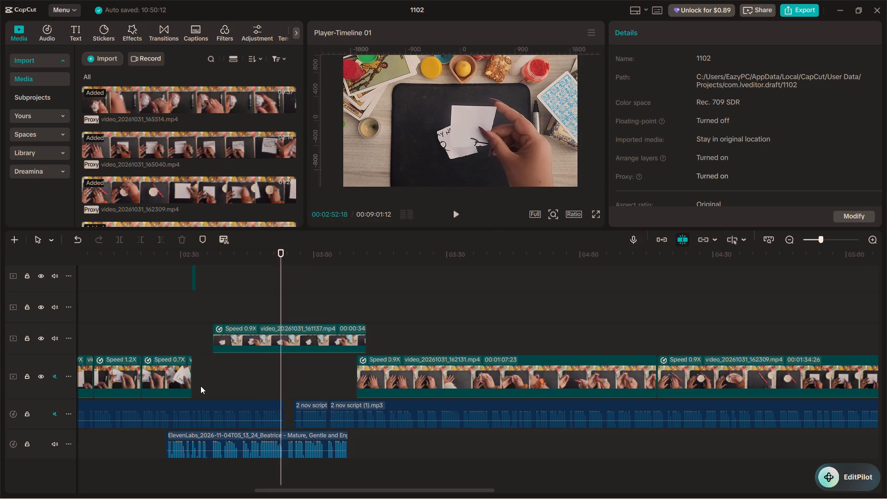
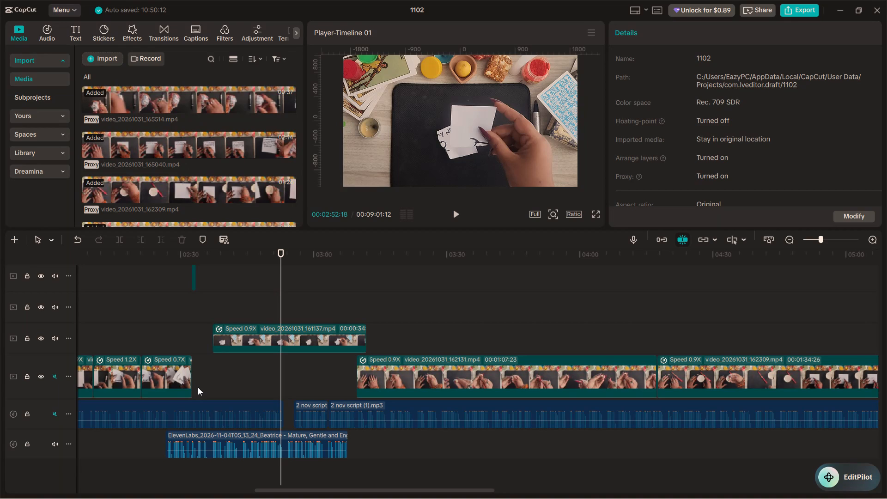
# Play the ElevenLabs narration from about 00:02:37 to find the pause, and split the clip at 00:02:43:19.
pyautogui.click(211, 366)
pyautogui.press('space')
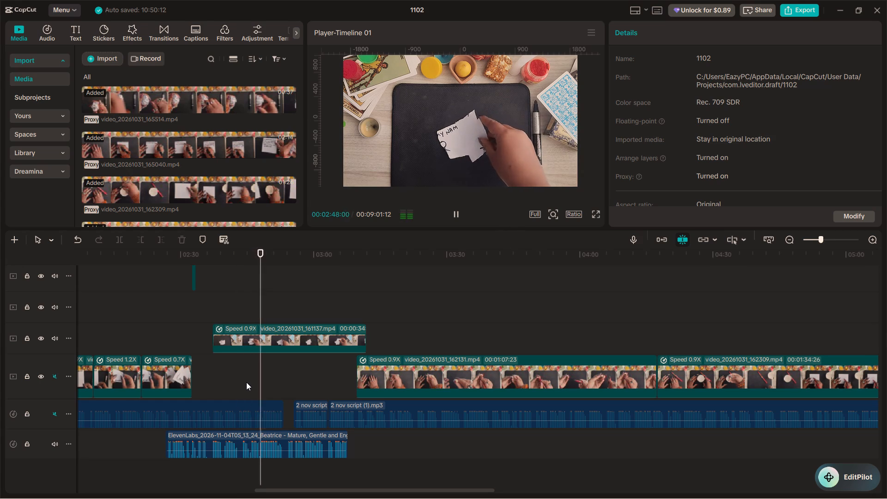
pyautogui.press('space')
pyautogui.click(213, 386)
pyautogui.press('space')
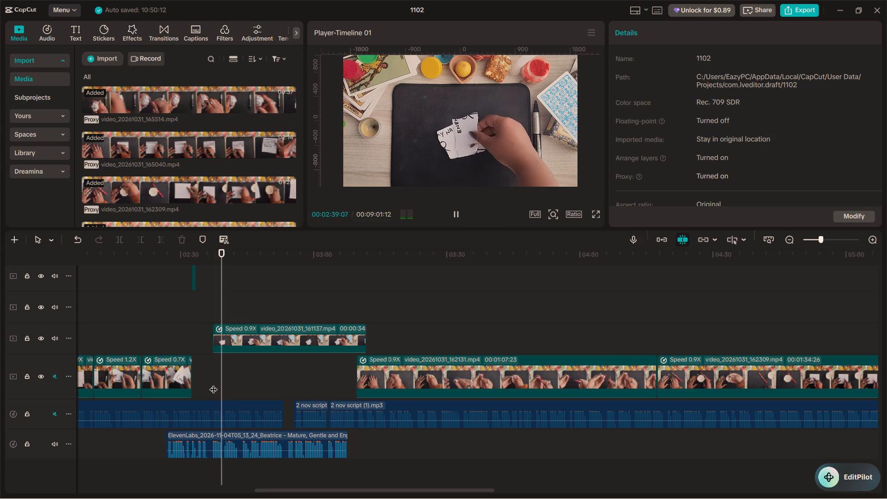
pyautogui.press('space')
pyautogui.keyDown('ctrl'); pyautogui.scroll(18, 216, 383); pyautogui.keyUp('ctrl')
pyautogui.press('space')
pyautogui.press('space')
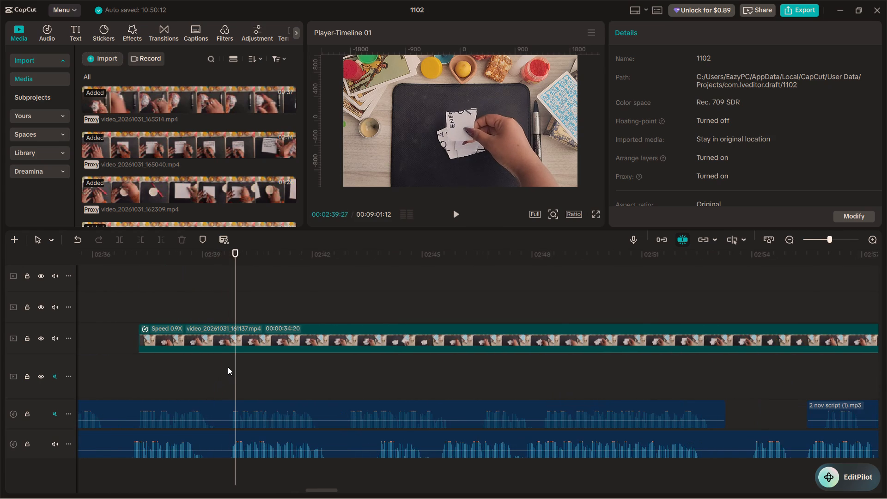
pyautogui.press('space')
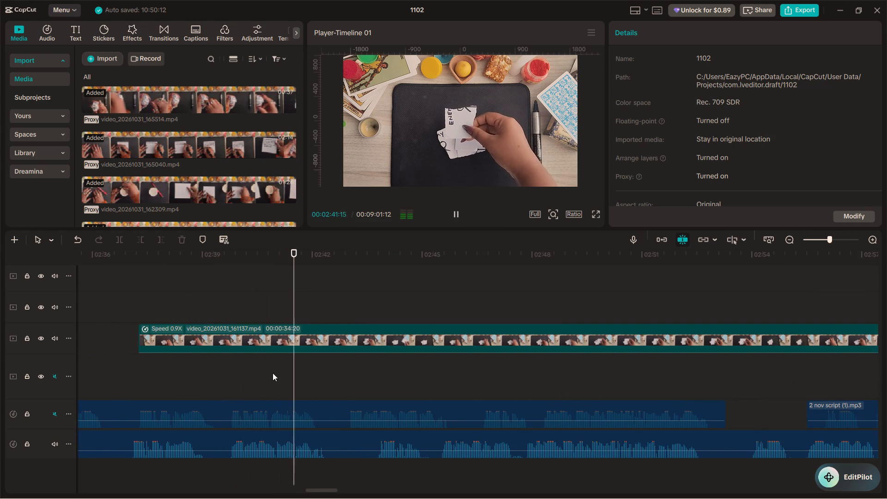
pyautogui.press('space')
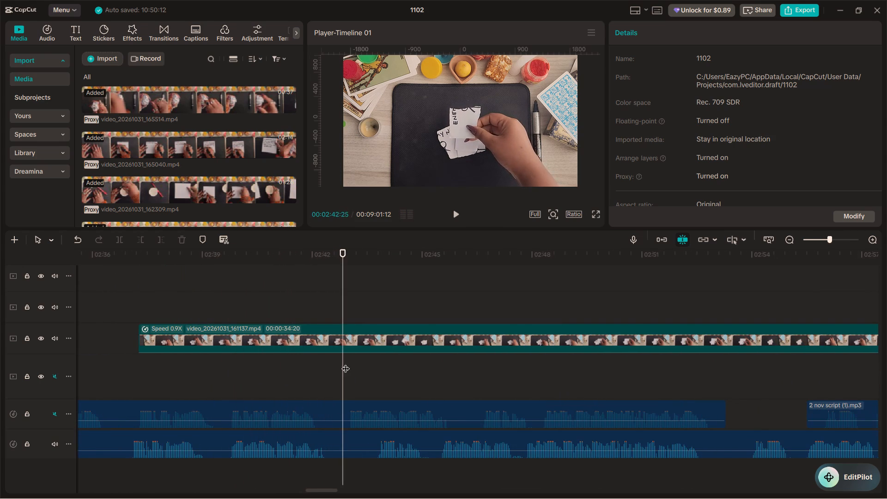
pyautogui.moveTo(346, 363); pyautogui.dragTo(372, 371)
pyautogui.click(368, 443)
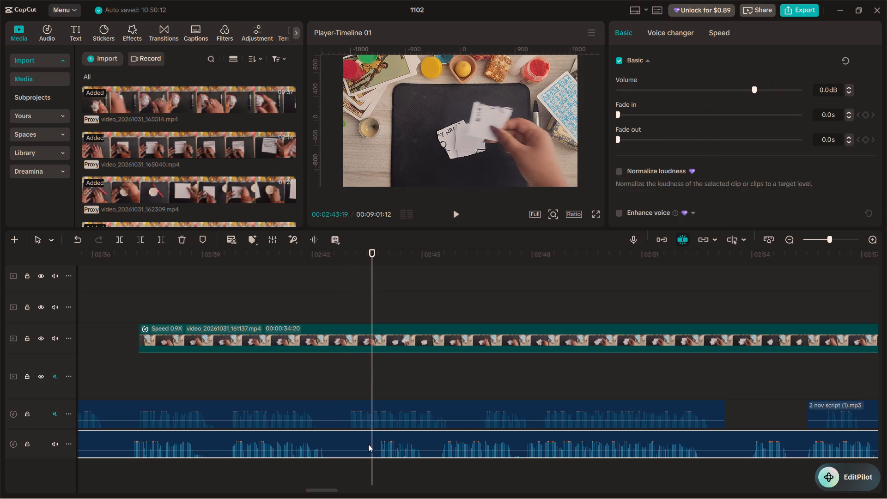
pyautogui.hotkey('ctrl', 'b')
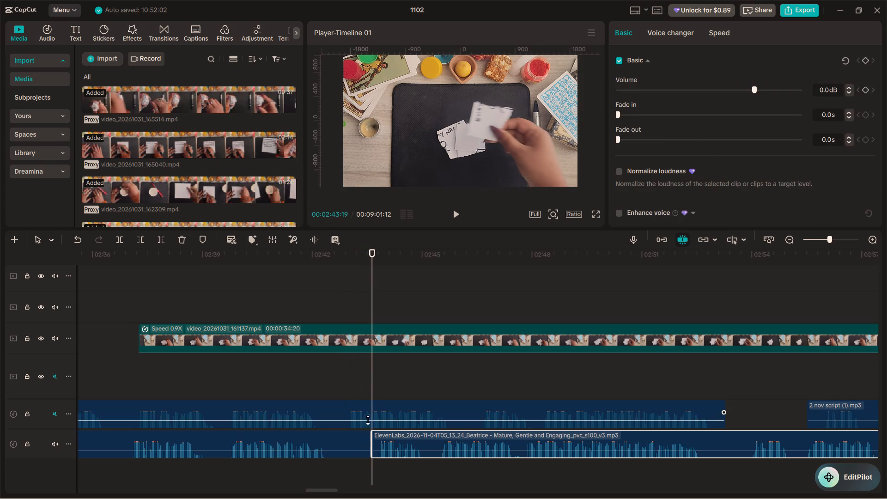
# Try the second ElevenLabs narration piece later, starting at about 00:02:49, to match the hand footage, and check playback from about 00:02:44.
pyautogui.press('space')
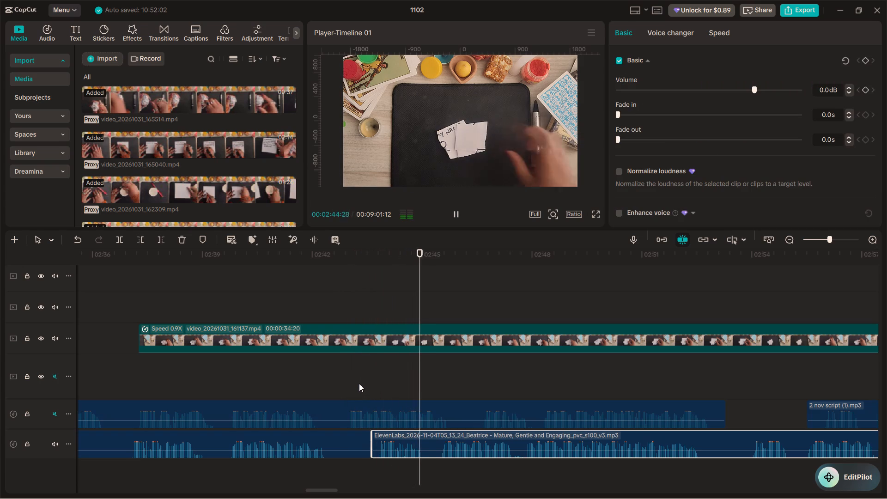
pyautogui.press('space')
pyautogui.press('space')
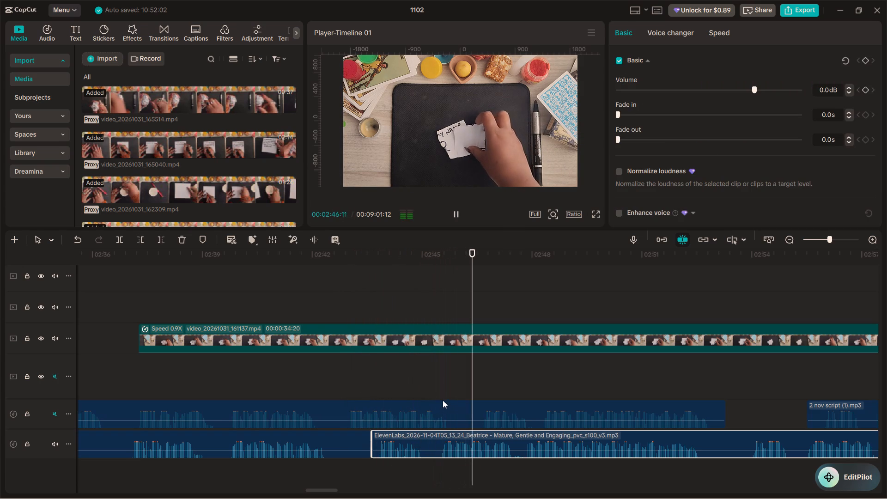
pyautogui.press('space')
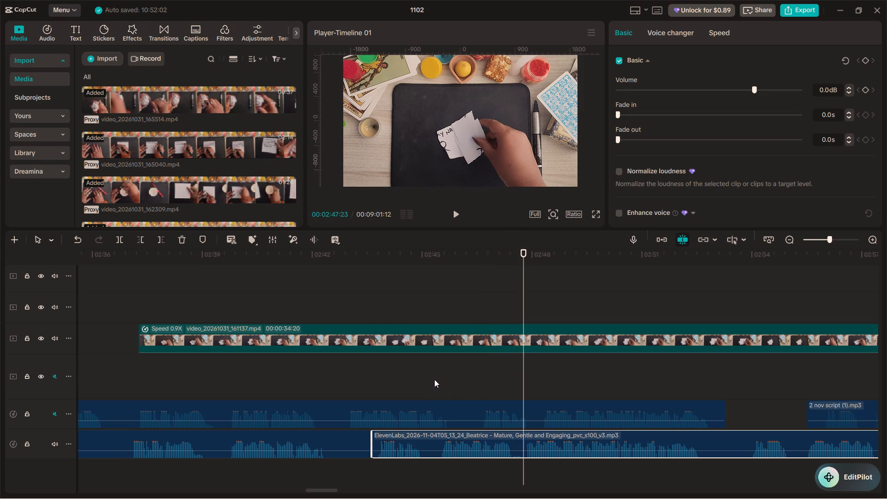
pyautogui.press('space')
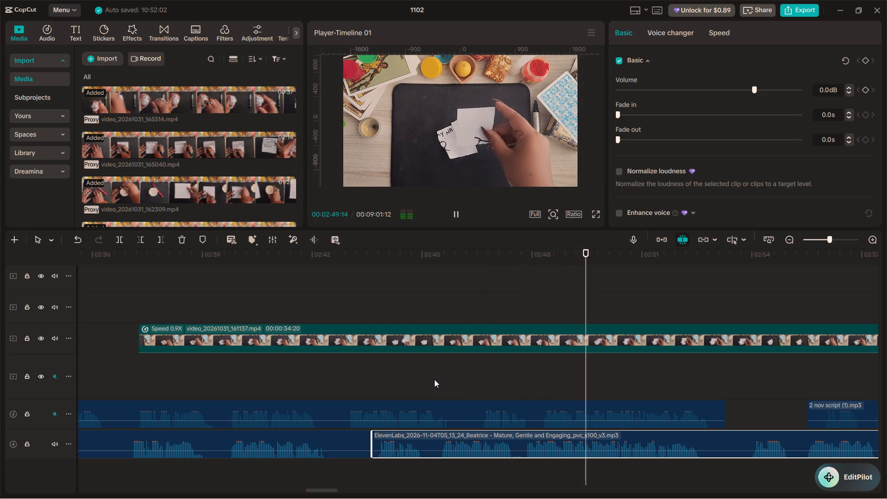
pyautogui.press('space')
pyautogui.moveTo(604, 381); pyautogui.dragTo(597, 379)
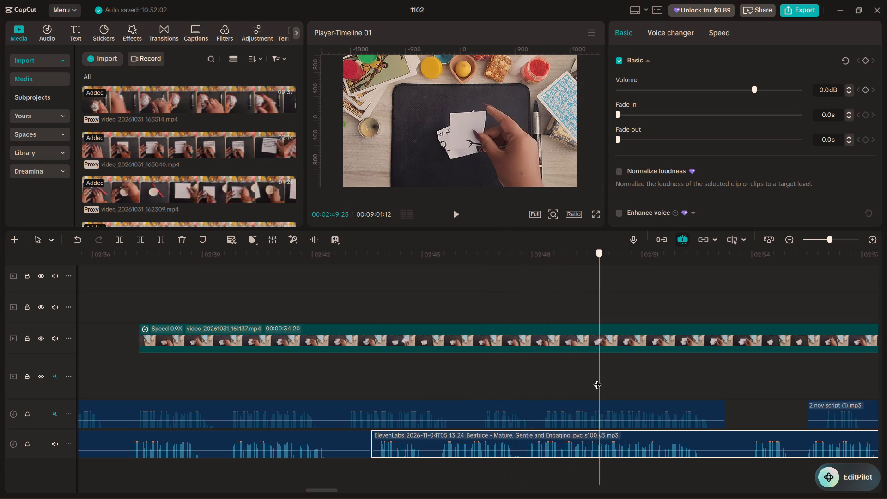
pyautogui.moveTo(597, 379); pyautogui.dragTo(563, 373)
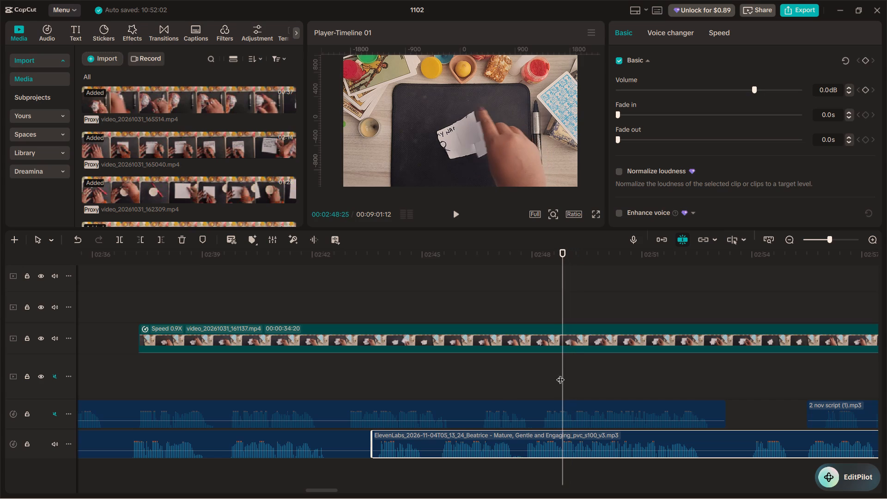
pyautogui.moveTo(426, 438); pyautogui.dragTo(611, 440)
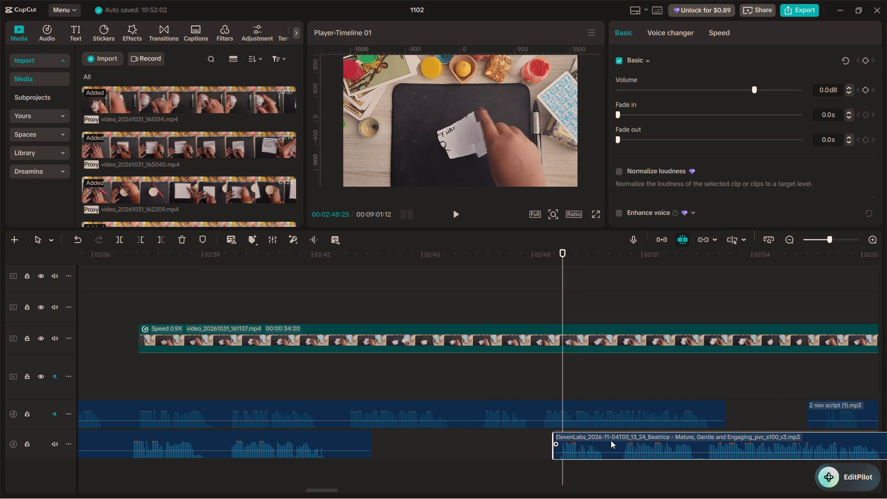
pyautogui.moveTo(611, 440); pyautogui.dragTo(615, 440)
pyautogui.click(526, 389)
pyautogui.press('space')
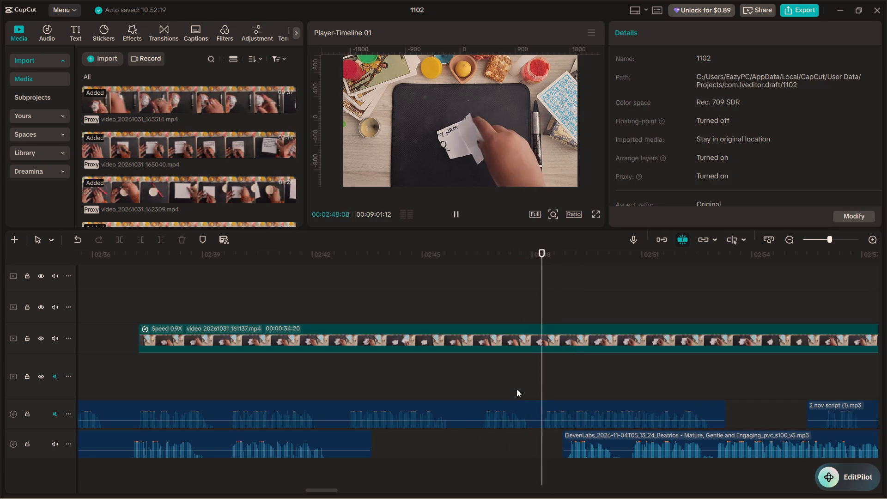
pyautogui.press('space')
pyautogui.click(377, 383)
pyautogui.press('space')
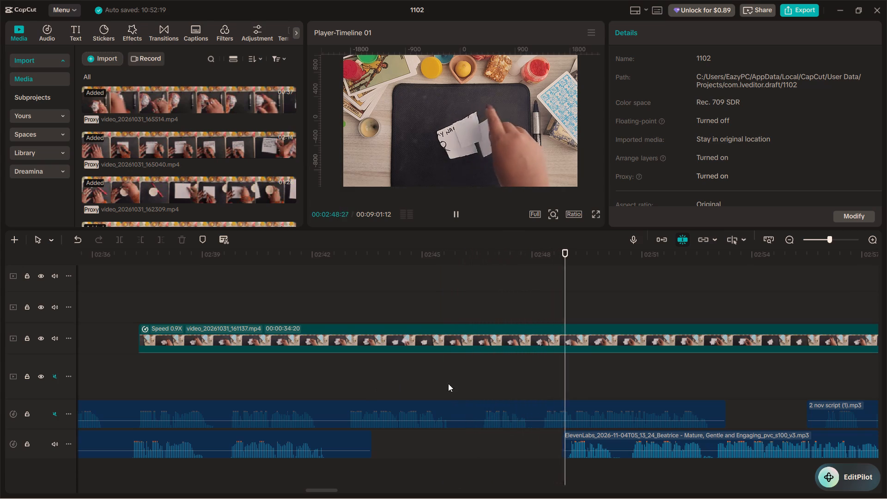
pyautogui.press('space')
# Move the second ElevenLabs narration piece to start at about 00:02:45, and check playback from about 00:02:44 to 00:02:54.
pyautogui.moveTo(611, 443); pyautogui.dragTo(492, 441)
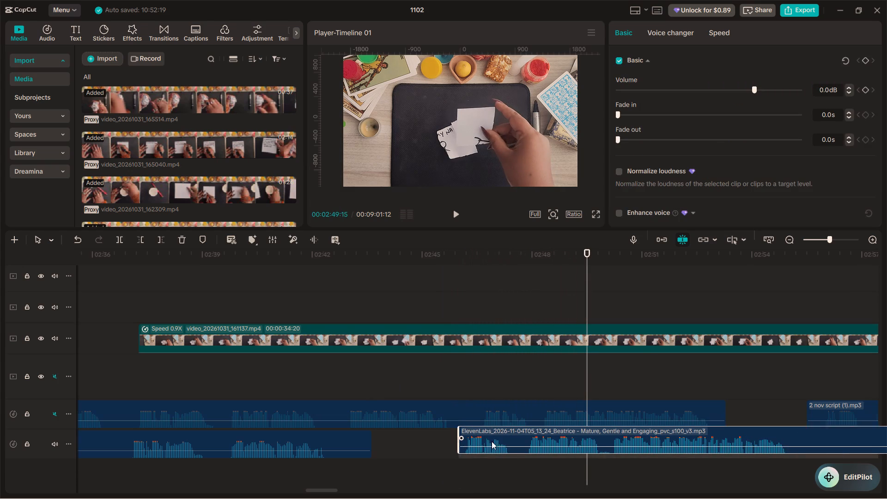
pyautogui.moveTo(492, 441); pyautogui.dragTo(479, 441)
pyautogui.click(385, 379)
pyautogui.press('space')
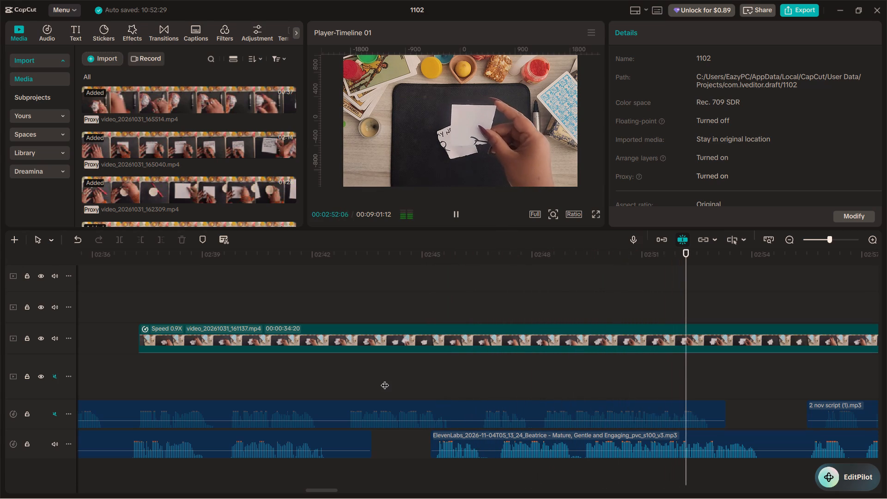
pyautogui.press('space')
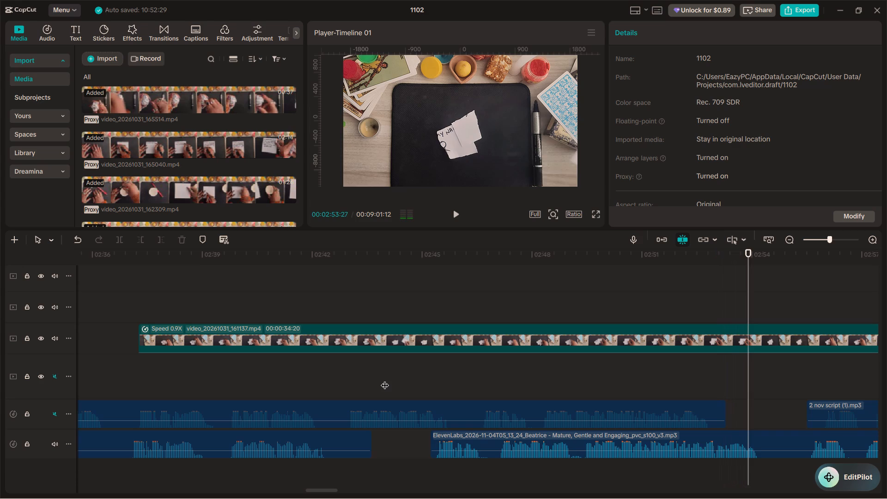
pyautogui.press('space')
pyautogui.press('space')
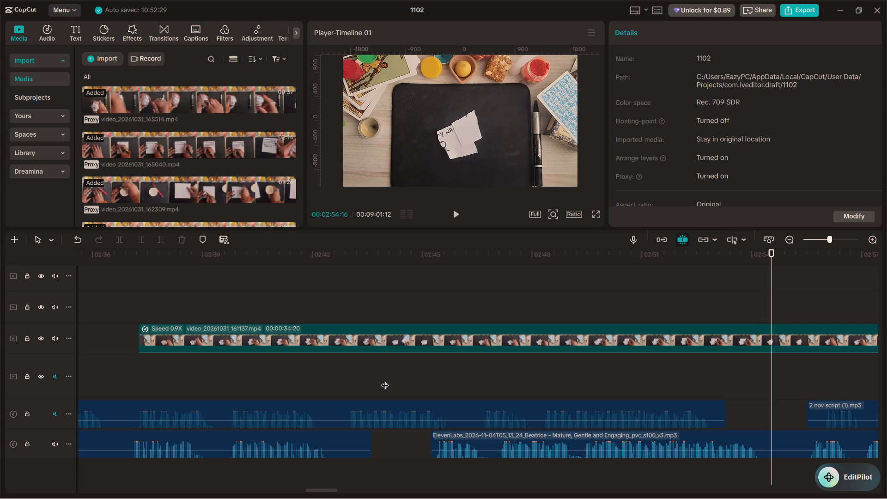
# Replay the second narration piece against the video_20261031_161137.mp4 footage from about 00:02:43 to 00:02:56 to check the sync.
pyautogui.keyDown('ctrl'); pyautogui.scroll(-9, 385, 379); pyautogui.keyUp('ctrl')
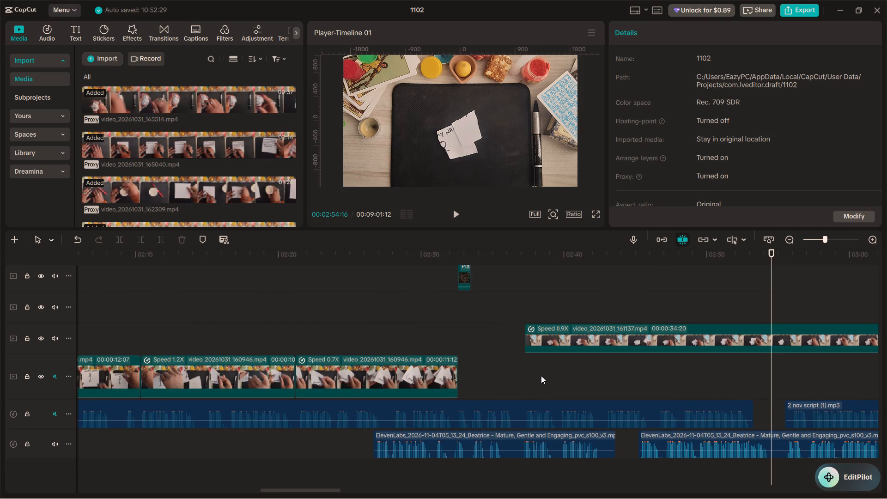
pyautogui.keyDown('alt'); pyautogui.scroll(-4, 530, 378); pyautogui.keyUp('alt')
pyautogui.scroll(-2, 417, 381)
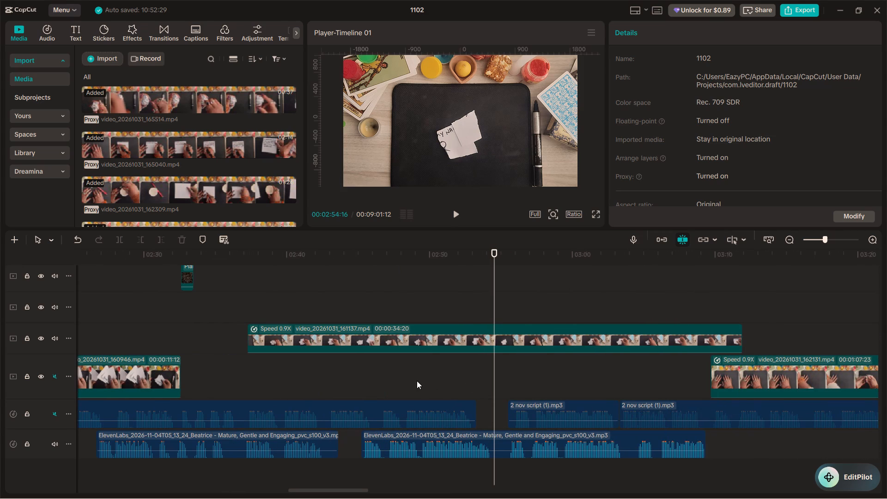
pyautogui.click(338, 392)
pyautogui.press('space')
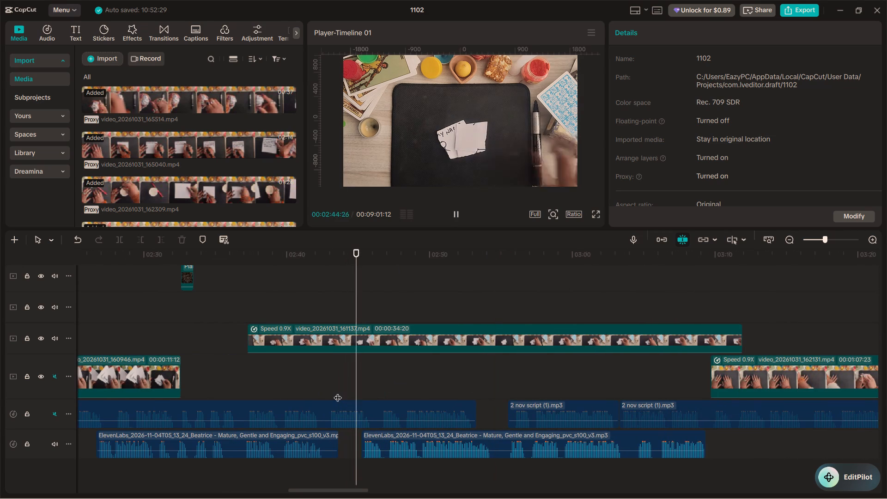
pyautogui.click(338, 392)
pyautogui.press('space')
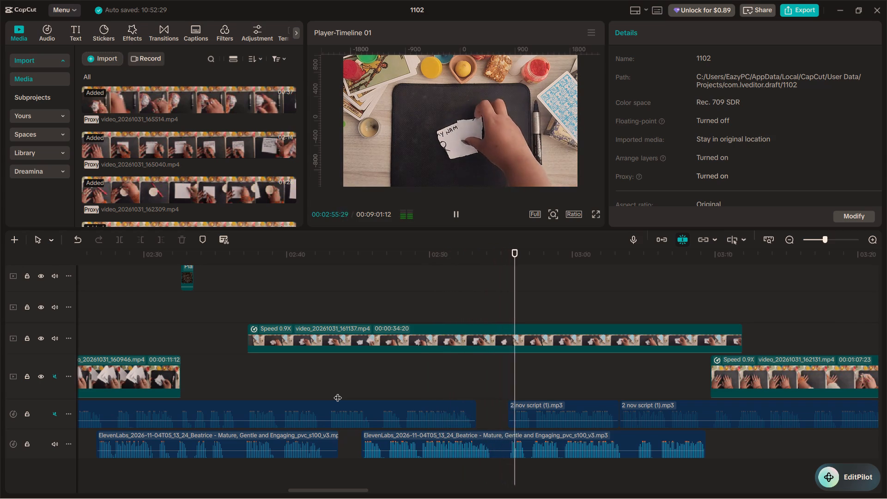
pyautogui.press('space')
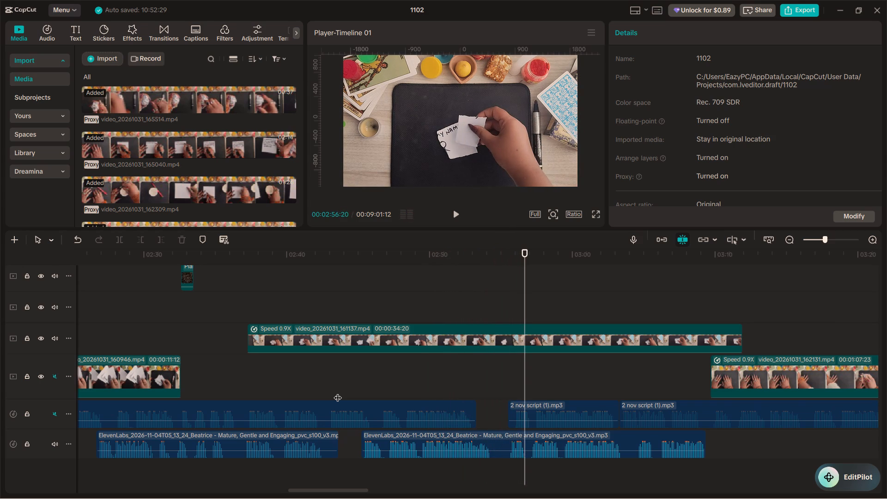